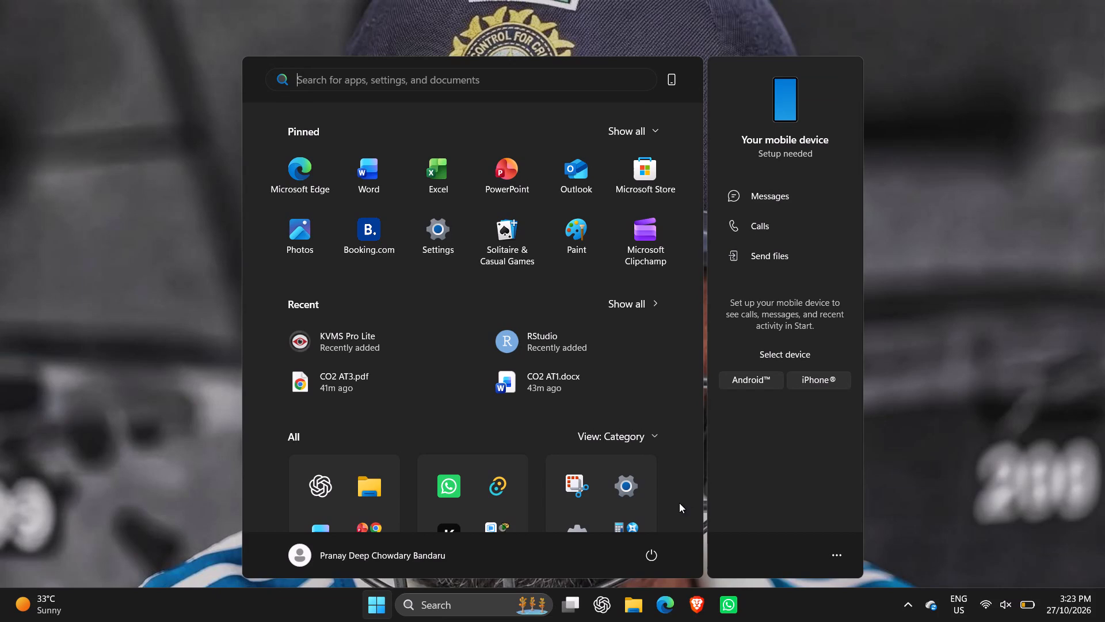
Launch Google Chrome and open it with the saveetha.com profile marked with the letter N.
key(c)
text(hro)
key(Return)
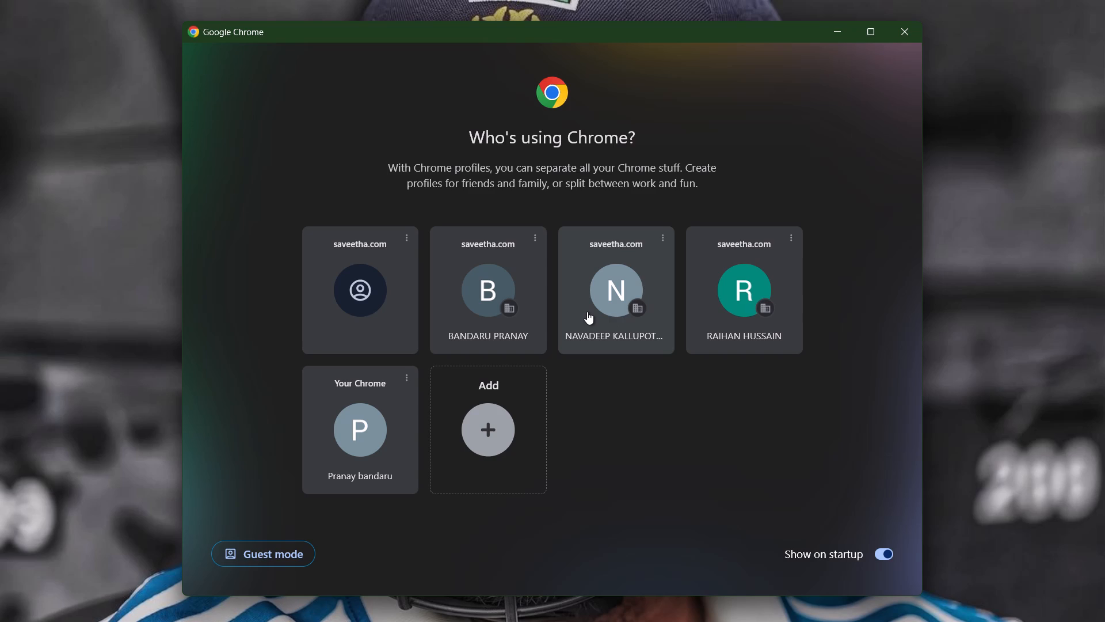
click(587, 312)
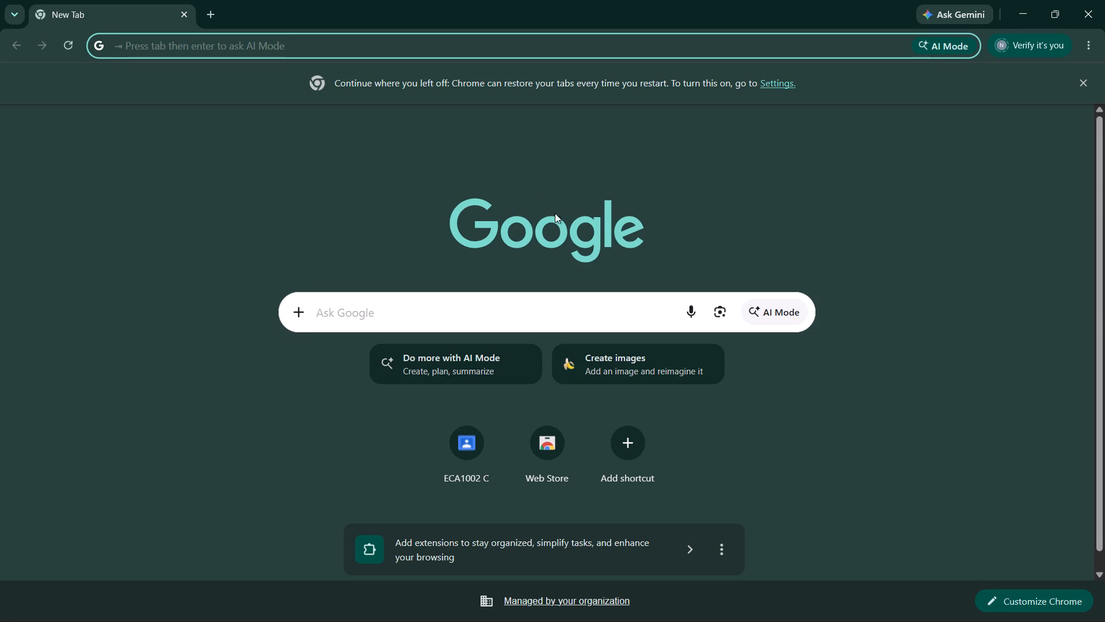
Search Google for xauusd and open the TradingView result "XAUUSD Chart — Gold Spot Price Today".
click(514, 48)
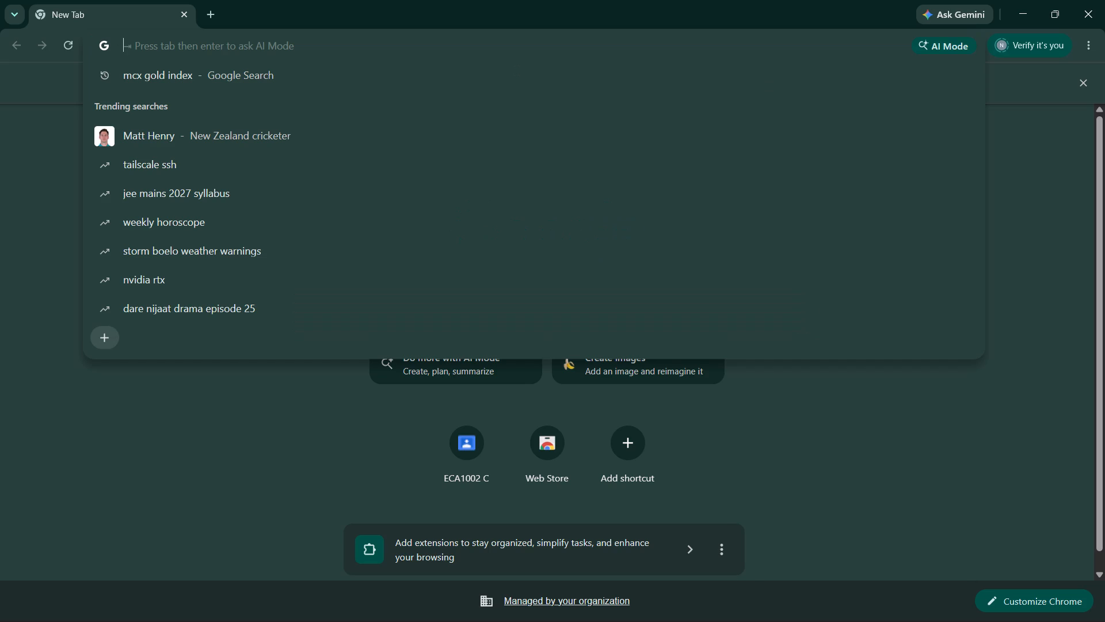
text(xau)
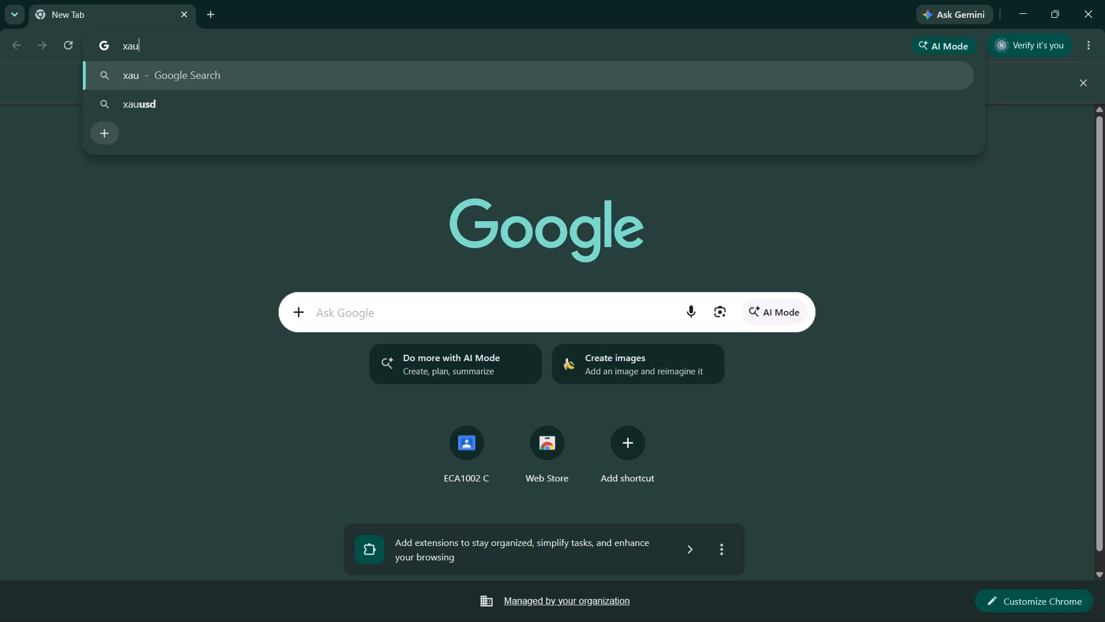
click(516, 109)
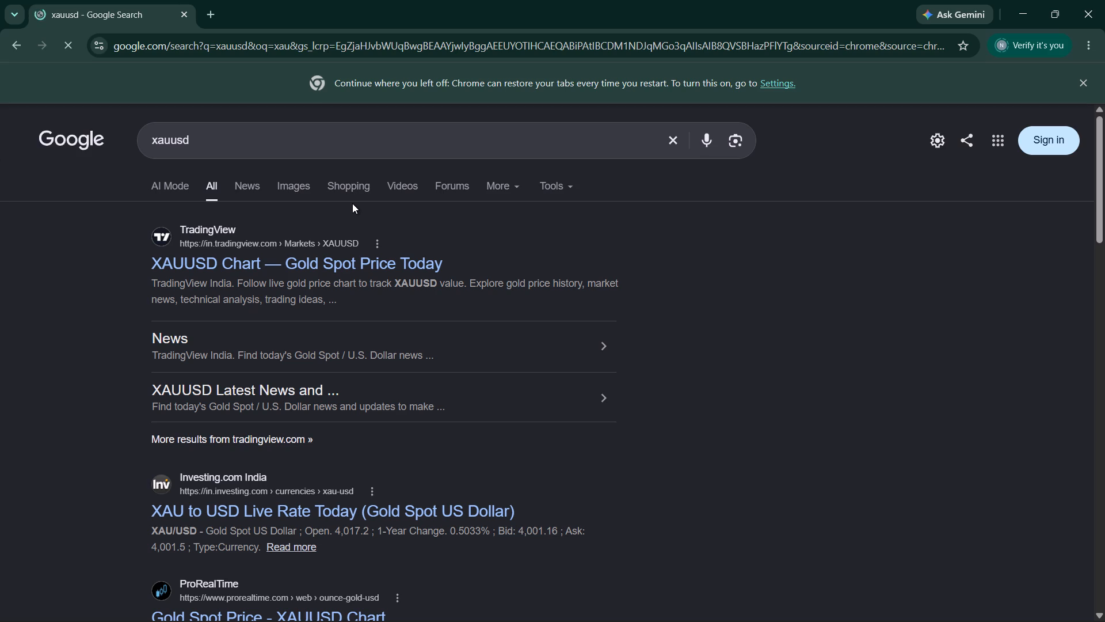
click(346, 264)
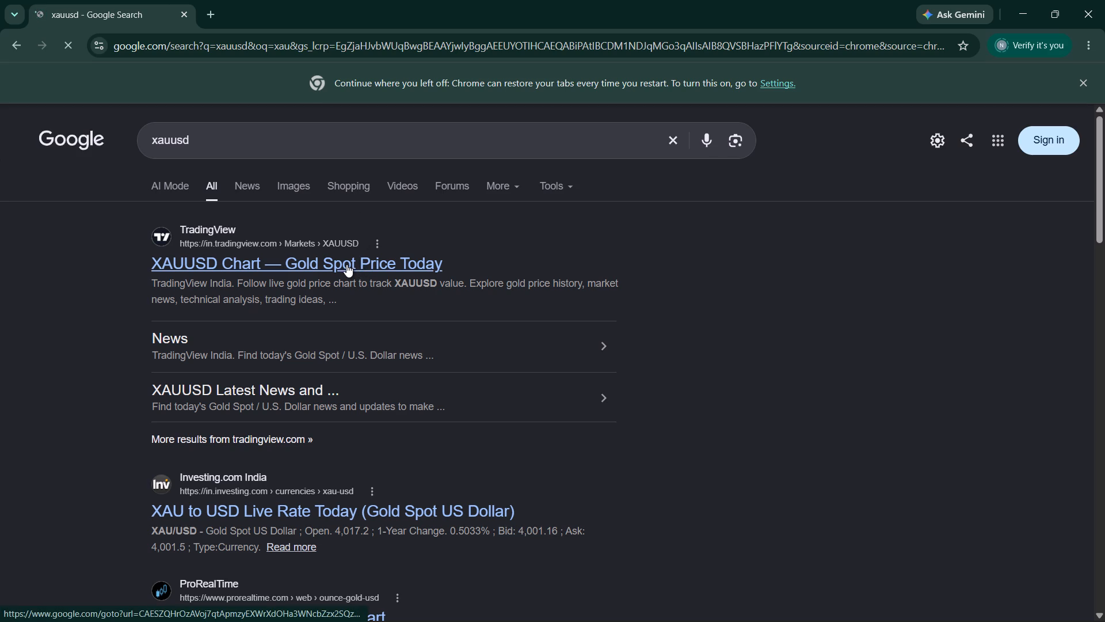
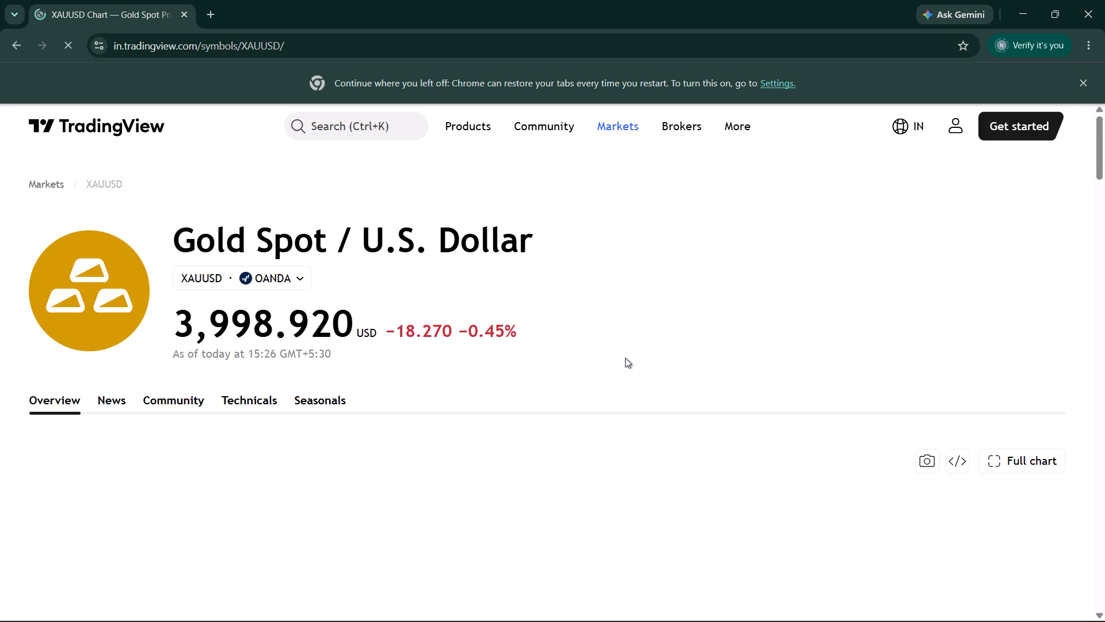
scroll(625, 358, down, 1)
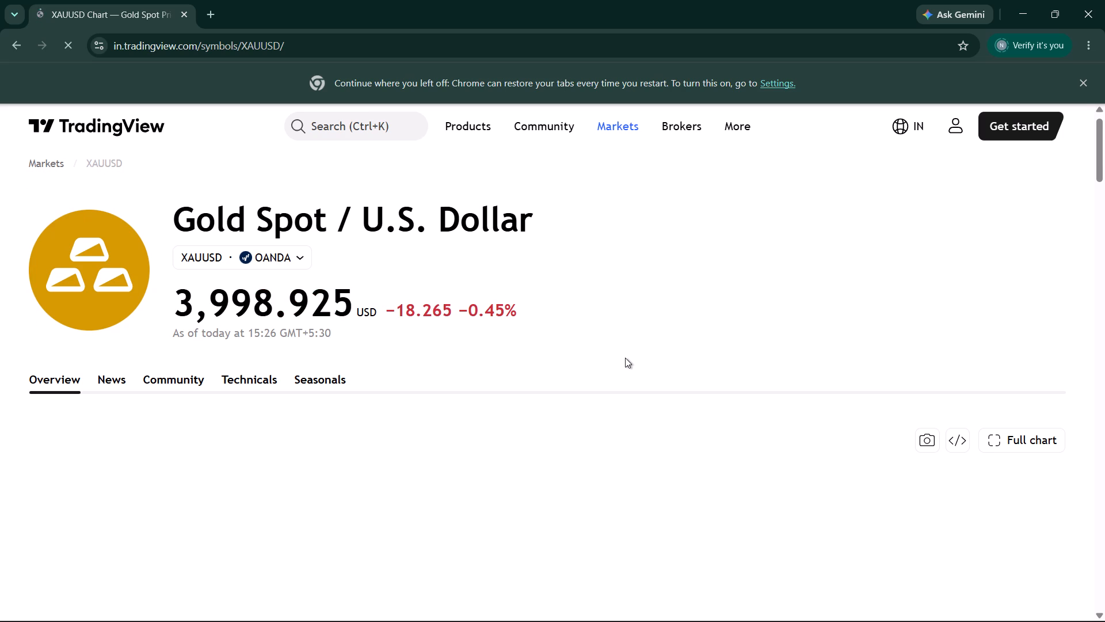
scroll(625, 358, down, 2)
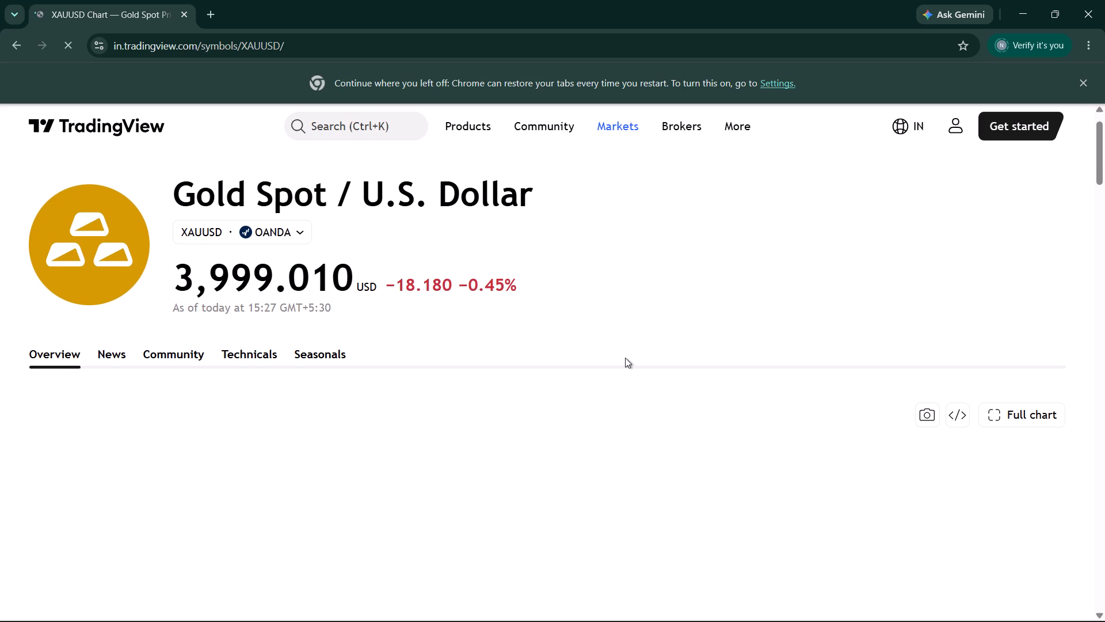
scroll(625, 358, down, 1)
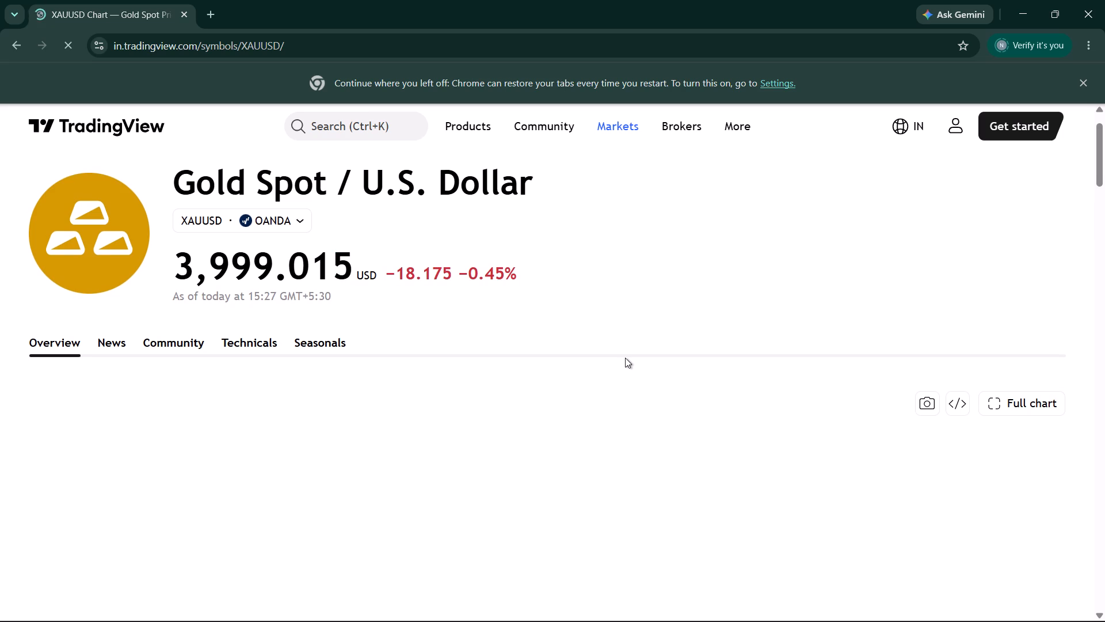
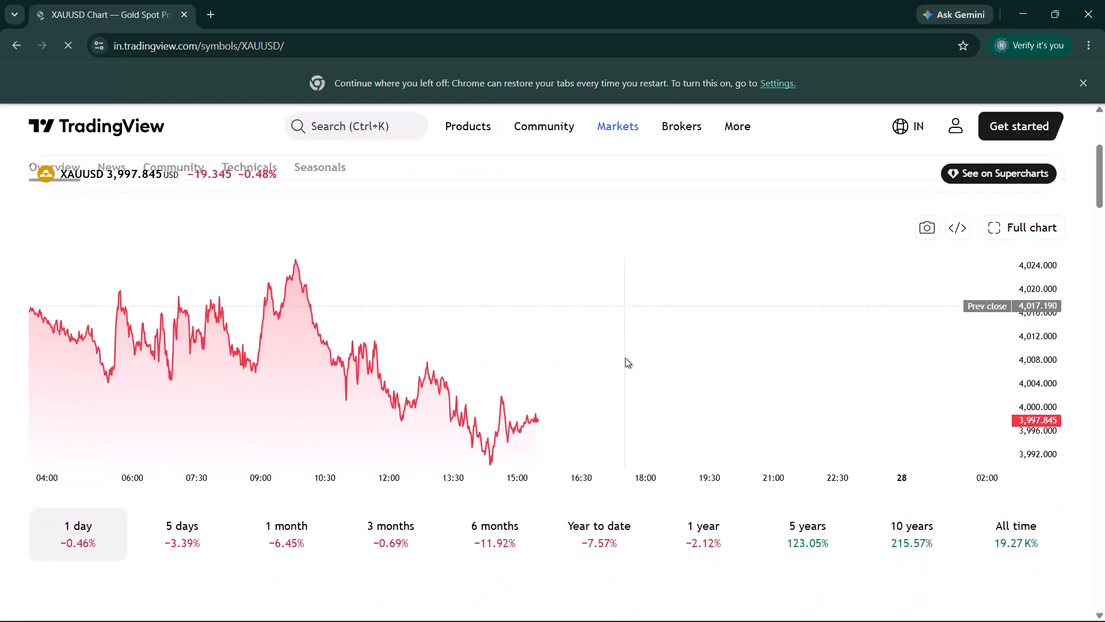
Look over the XAUUSD overview page down to its key data points and open the full chart for the symbol.
scroll(625, 358, down, 1)
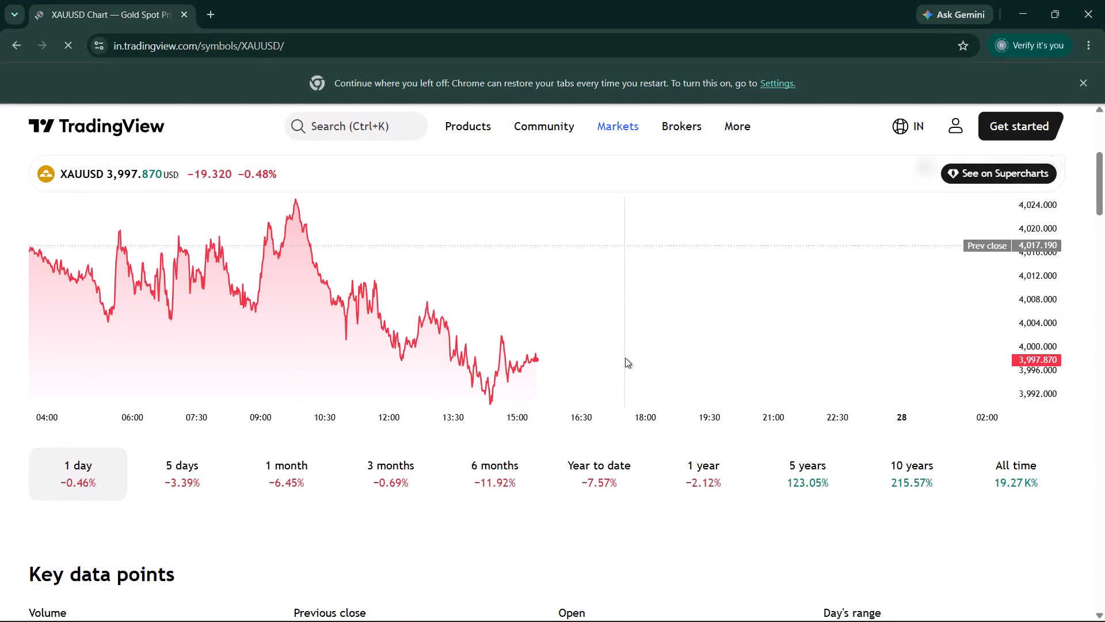
scroll(625, 358, down, 1)
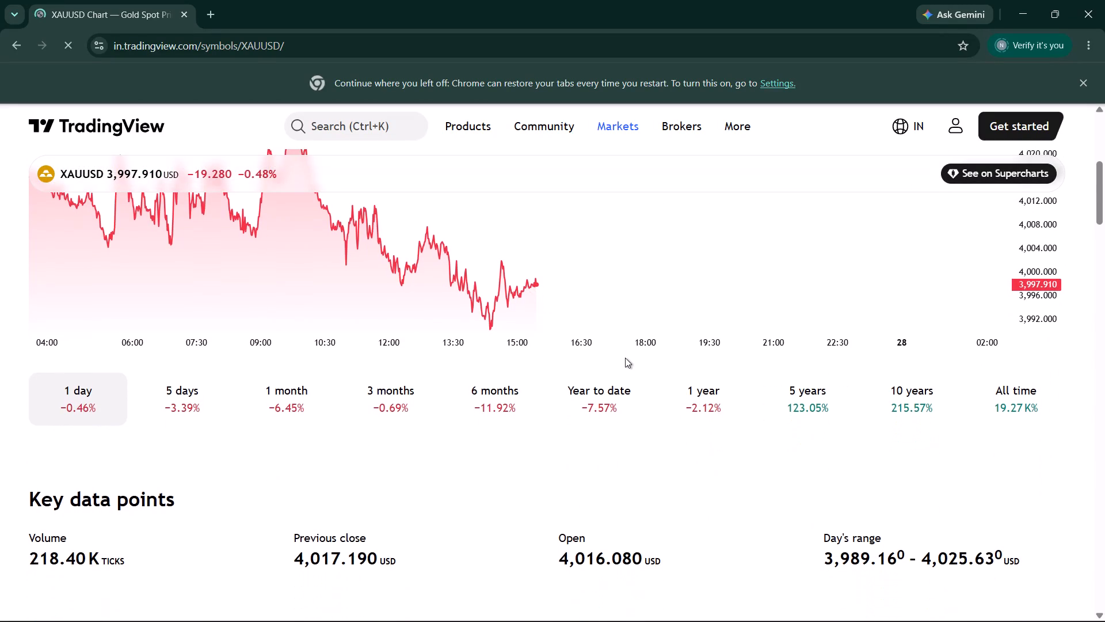
scroll(625, 358, up, 1)
scroll(625, 358, right, 1)
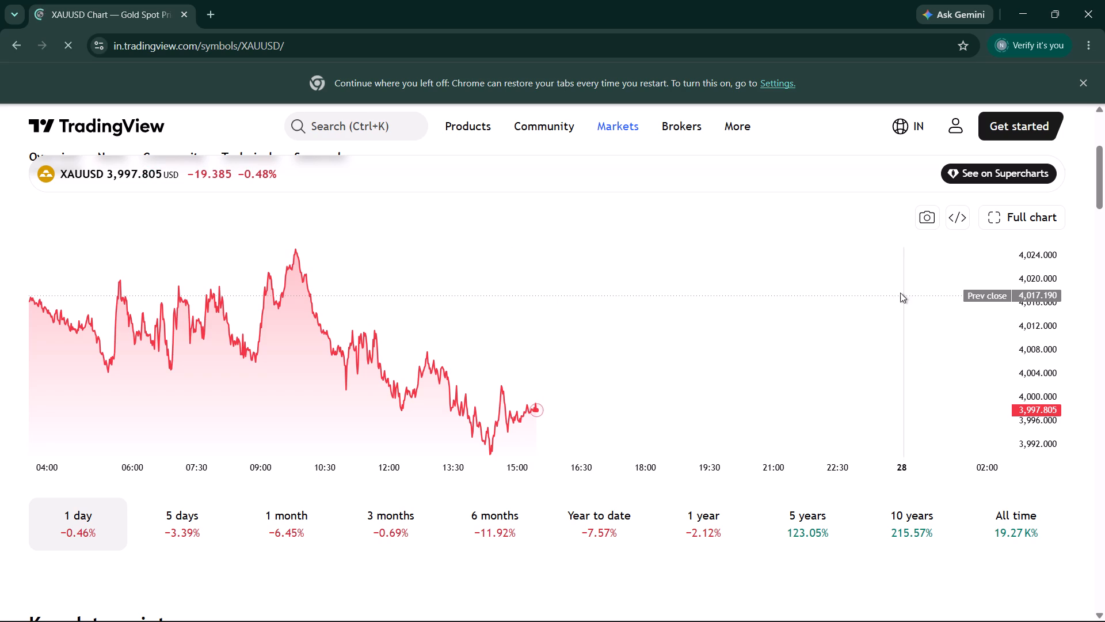
click(1029, 225)
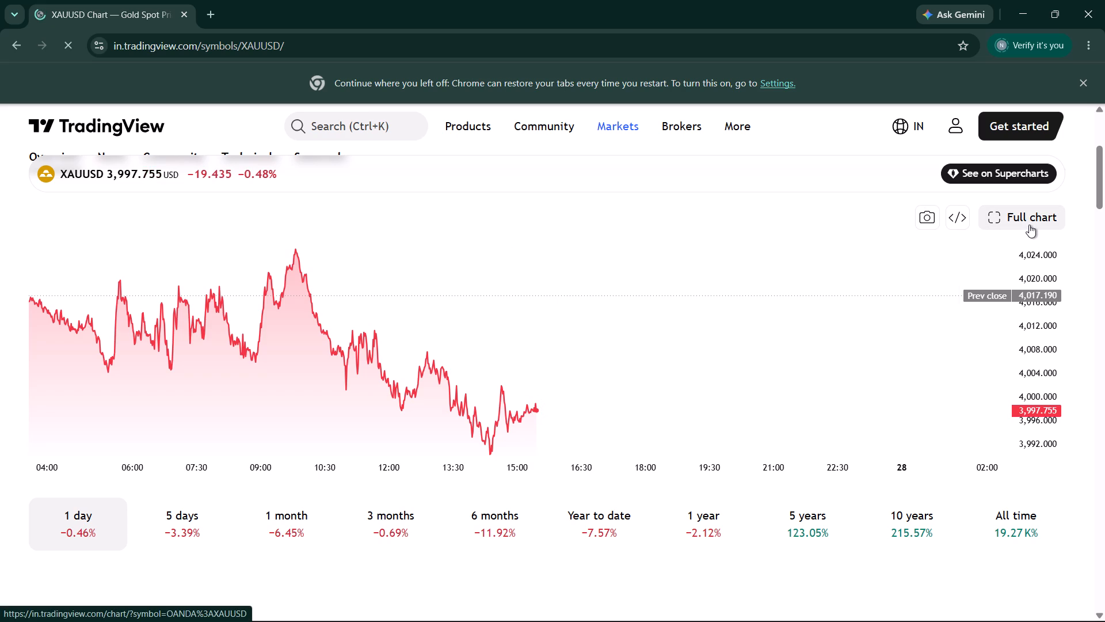
click(996, 218)
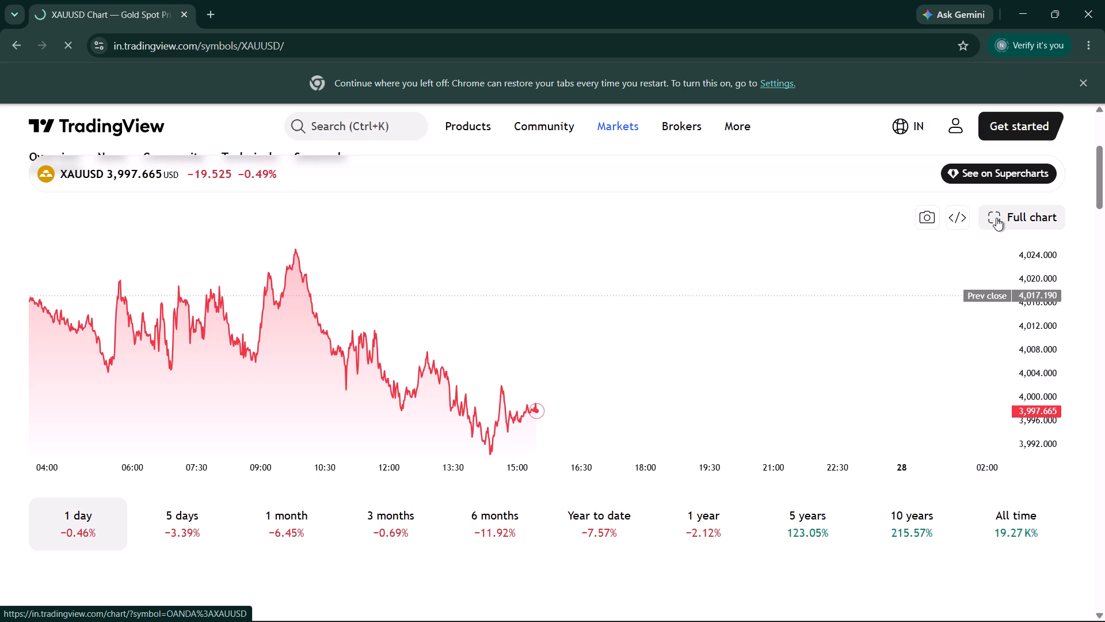
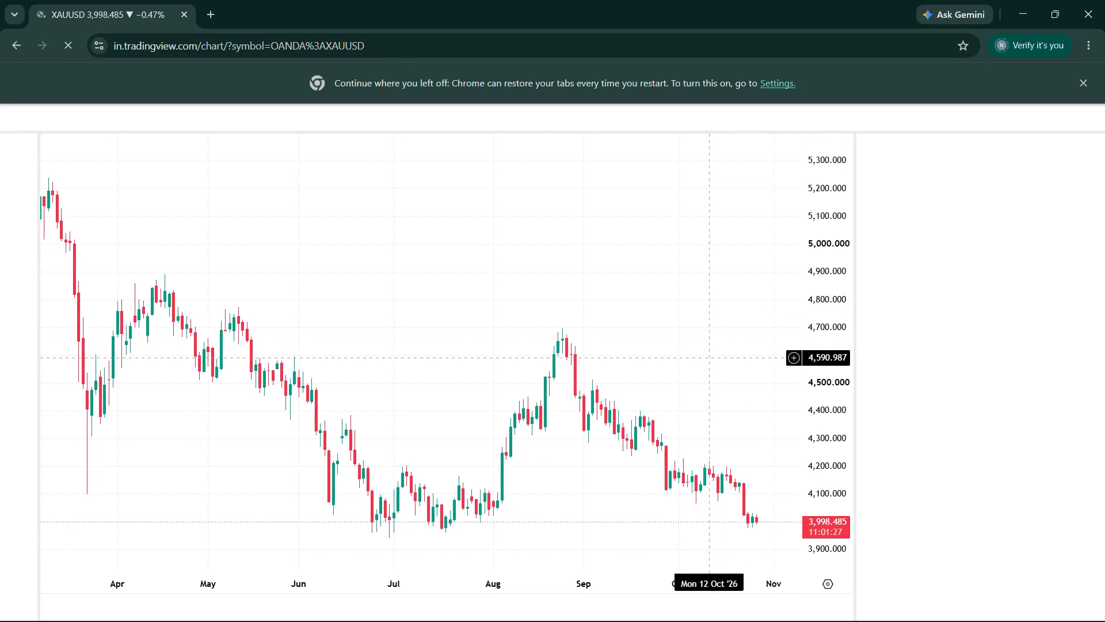
Examine the daily gold candles over a longer period, back to the start of 2026, on a compressed price scale.
scroll(710, 358, down, 1)
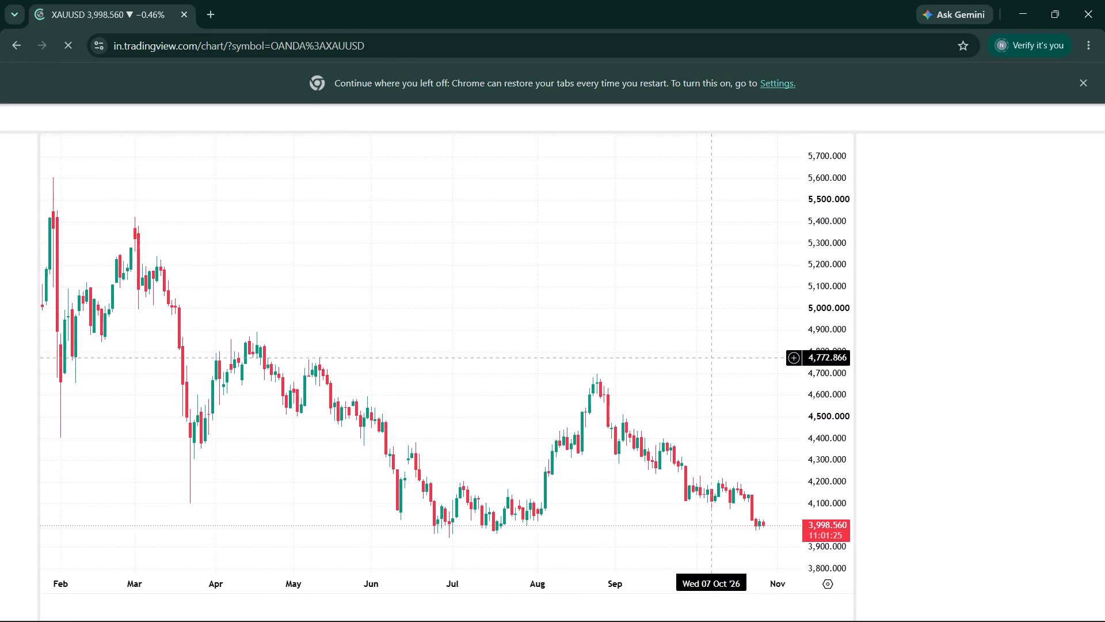
scroll(710, 358, down, 2)
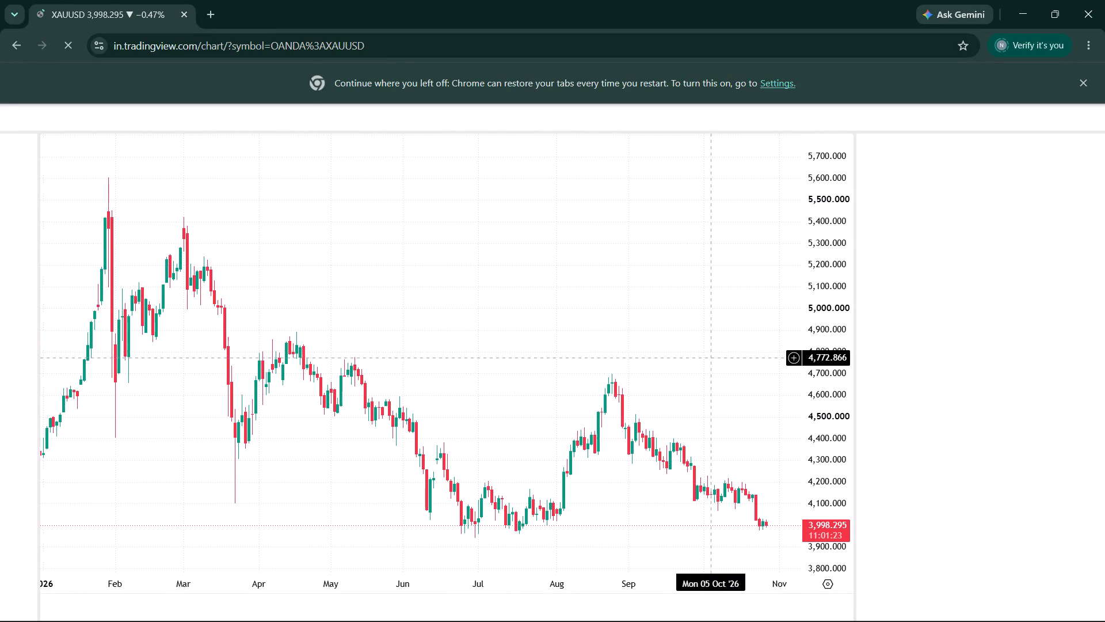
scroll(710, 358, down, 1)
drag(826, 441, 838, 488)
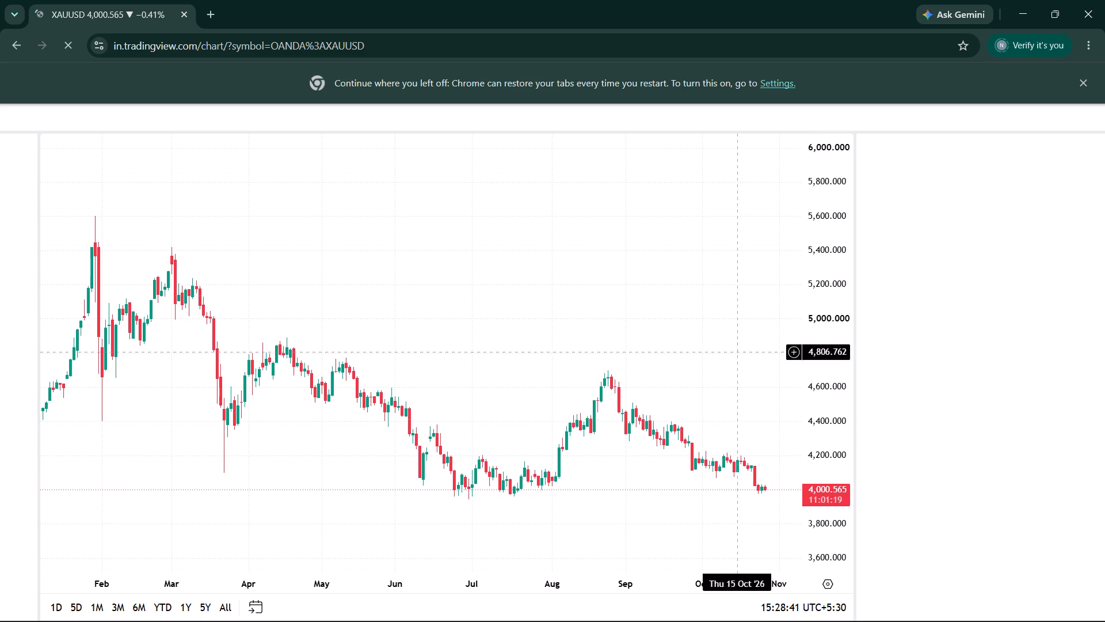
drag(691, 298, 603, 129)
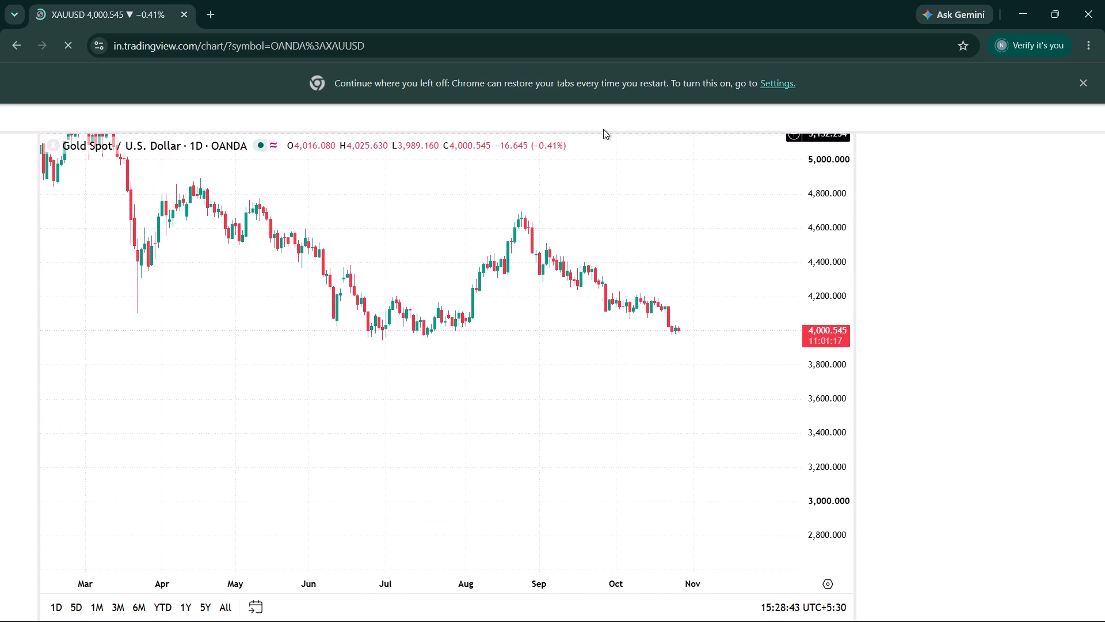
drag(548, 298, 577, 336)
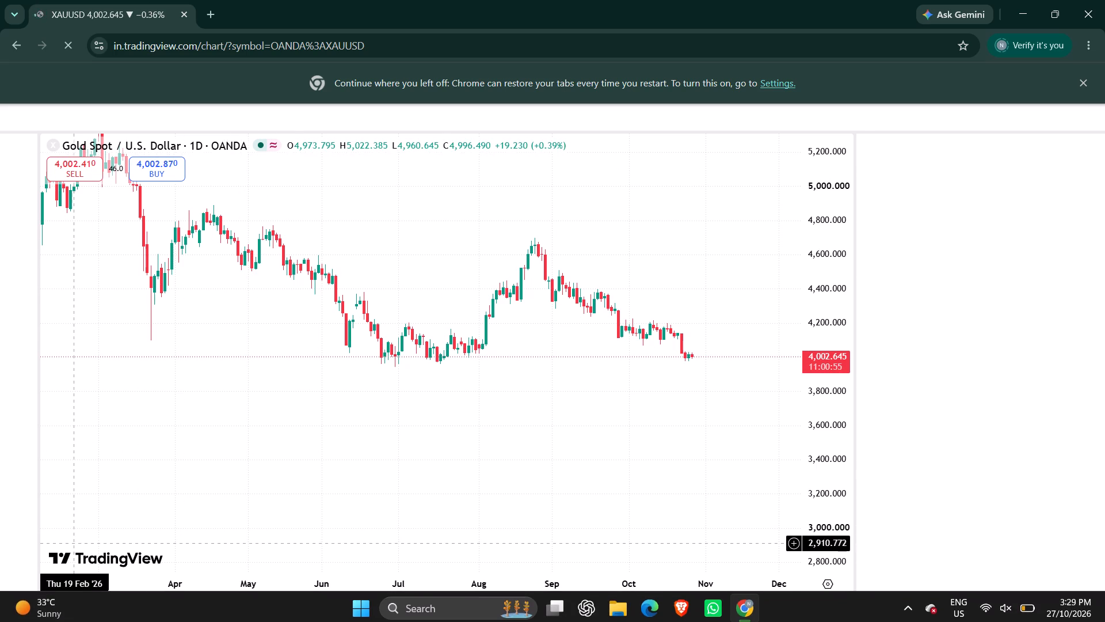
Switch the chart to the one-day (1D) range and enlarge the latest one-minute candles around 15:25 to 15:35.
click(59, 601)
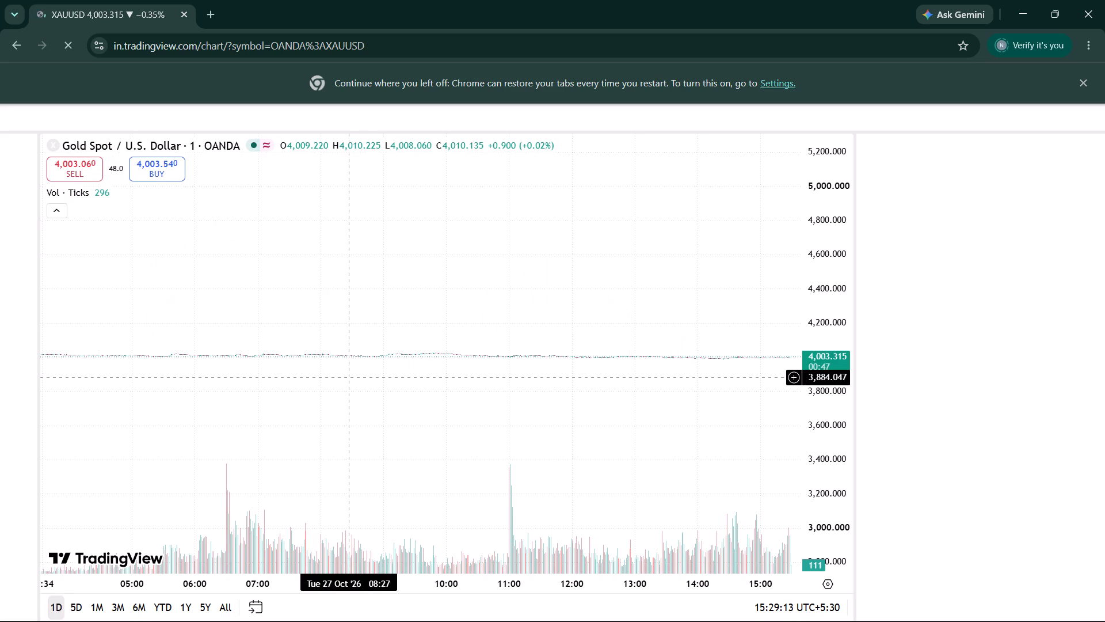
scroll(440, 317, up, 2)
scroll(440, 317, left, 1)
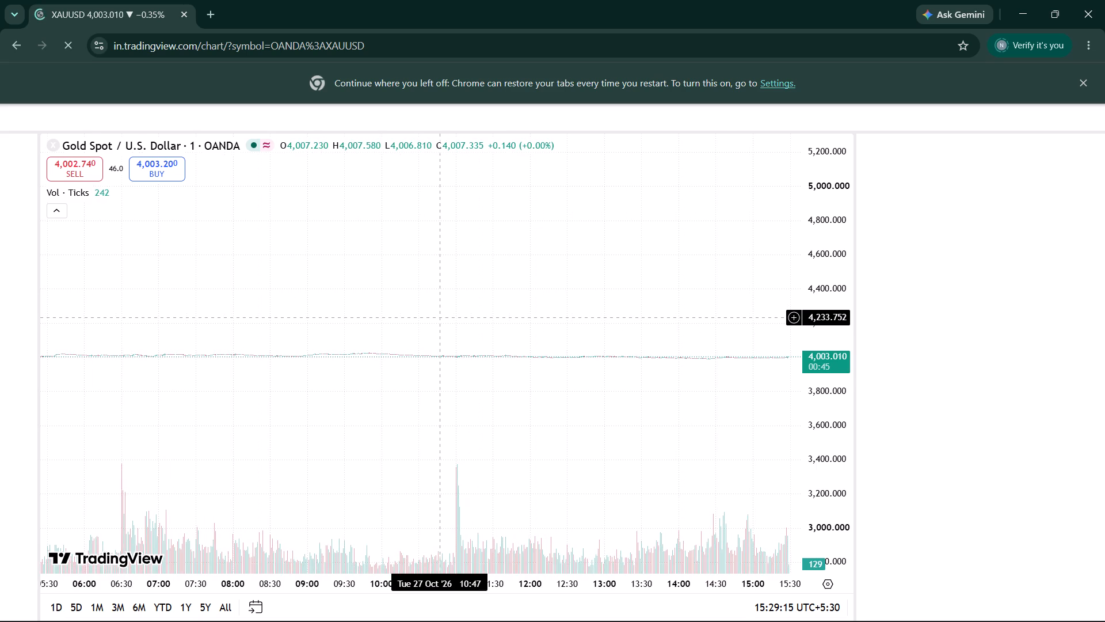
scroll(440, 317, left, 1)
scroll(440, 317, up, 5)
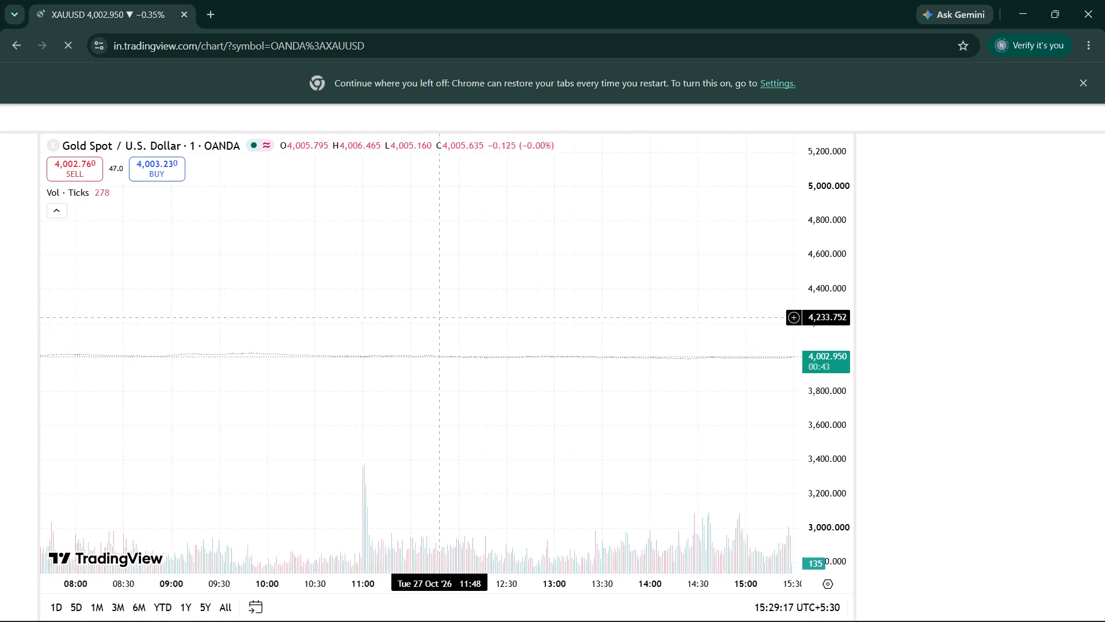
scroll(440, 317, up, 19)
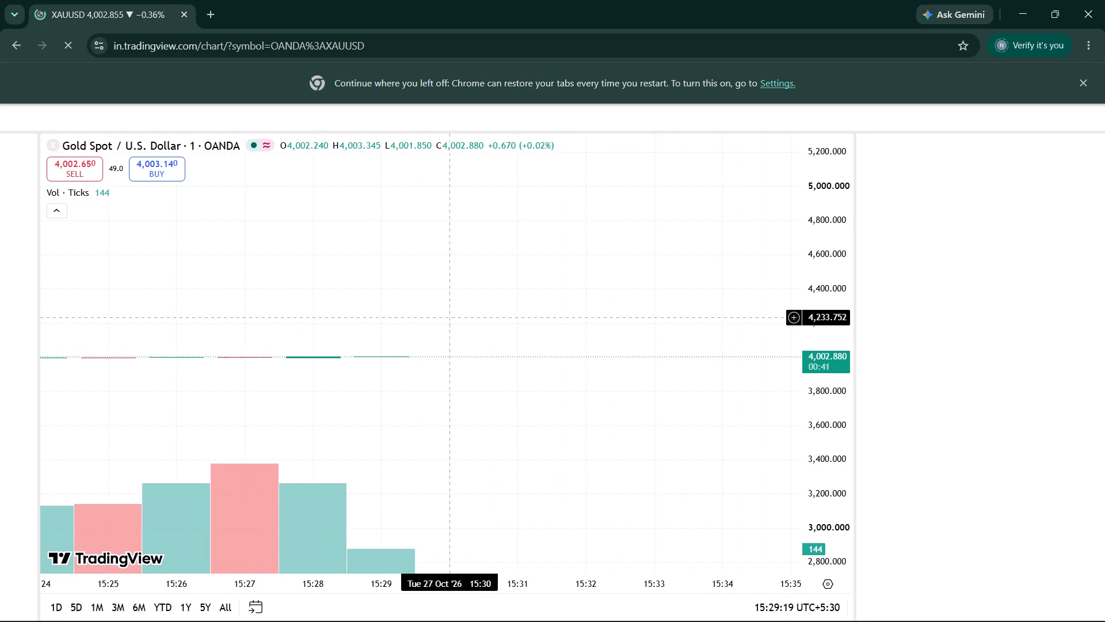
scroll(440, 317, left, 1)
scroll(439, 315, right, 1)
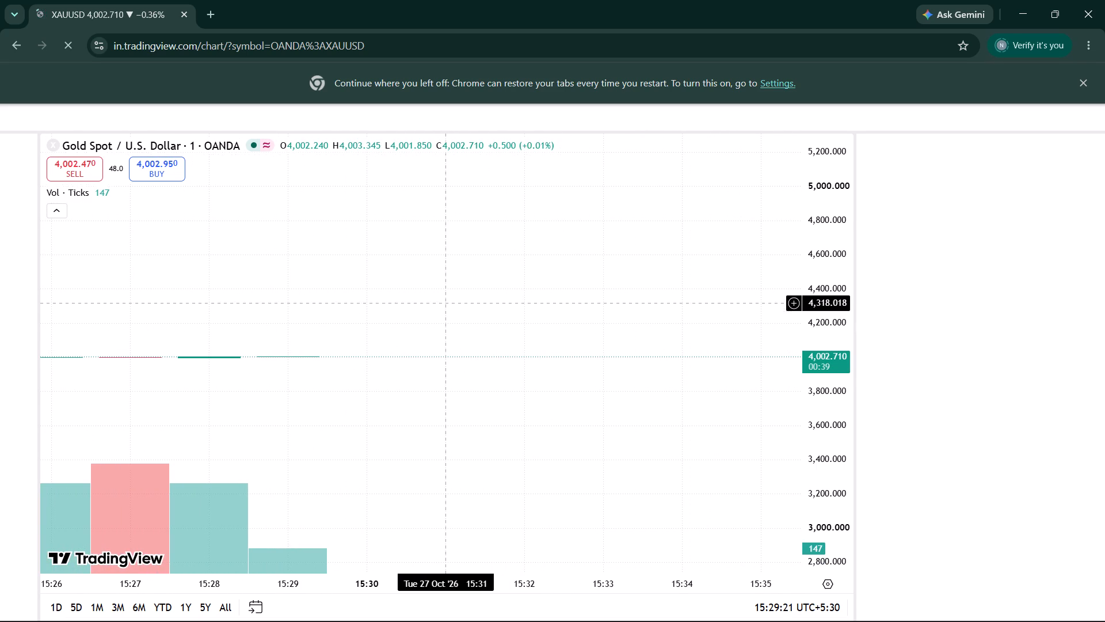
Stretch the price scale to span about 3,950 to 4,045, with the one-minute candles from about 15:20 in view.
drag(839, 390, 803, 179)
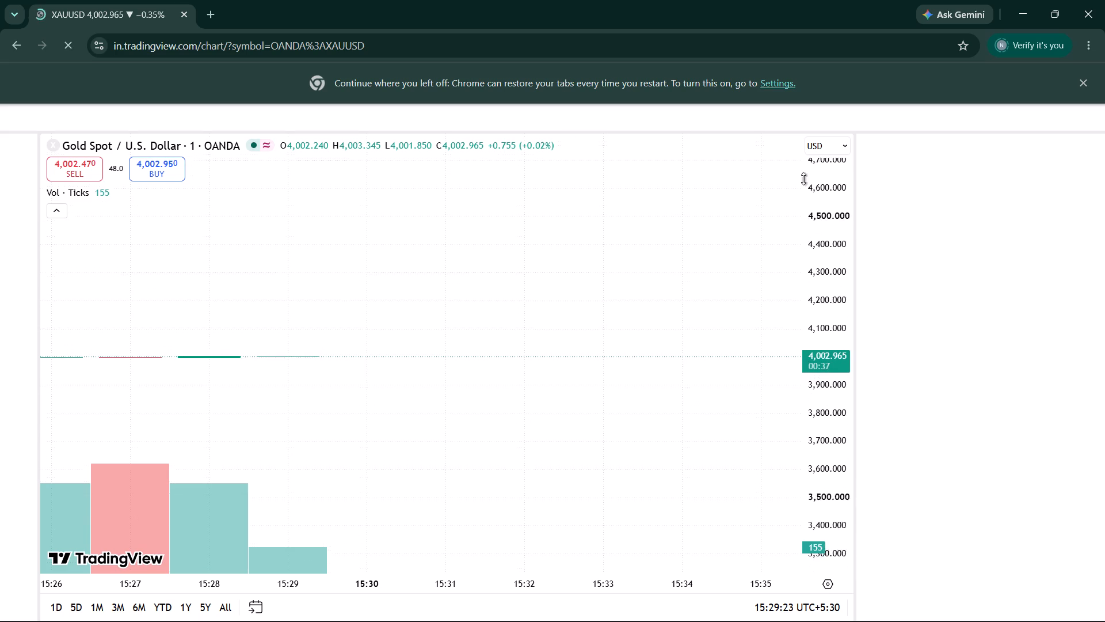
drag(803, 179, 786, 49)
drag(819, 352, 847, 222)
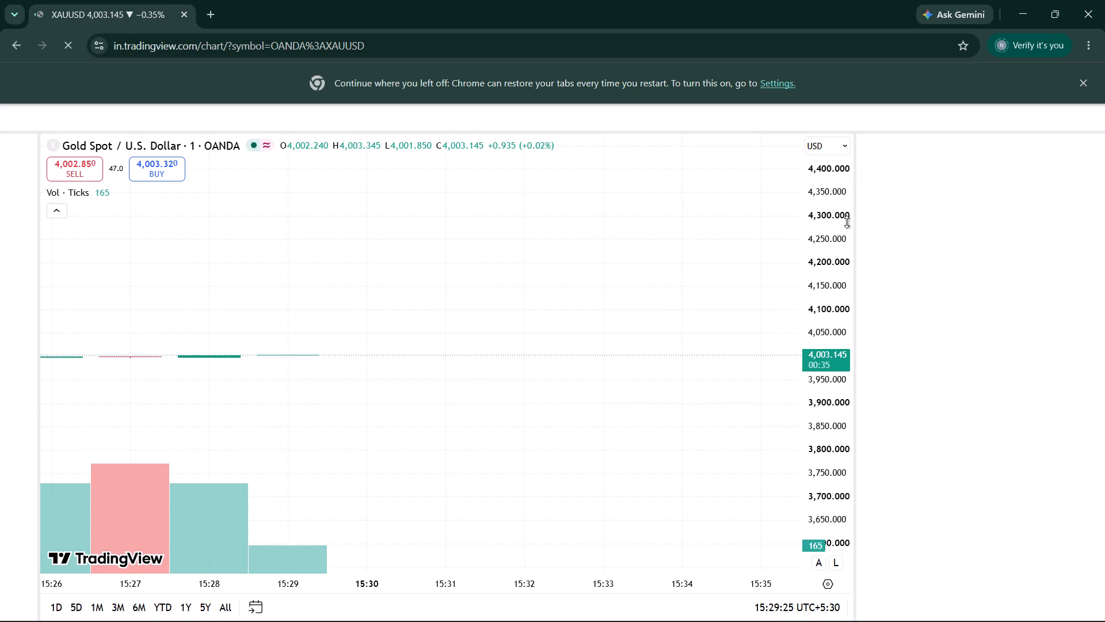
drag(847, 222, 844, 70)
drag(818, 295, 855, 147)
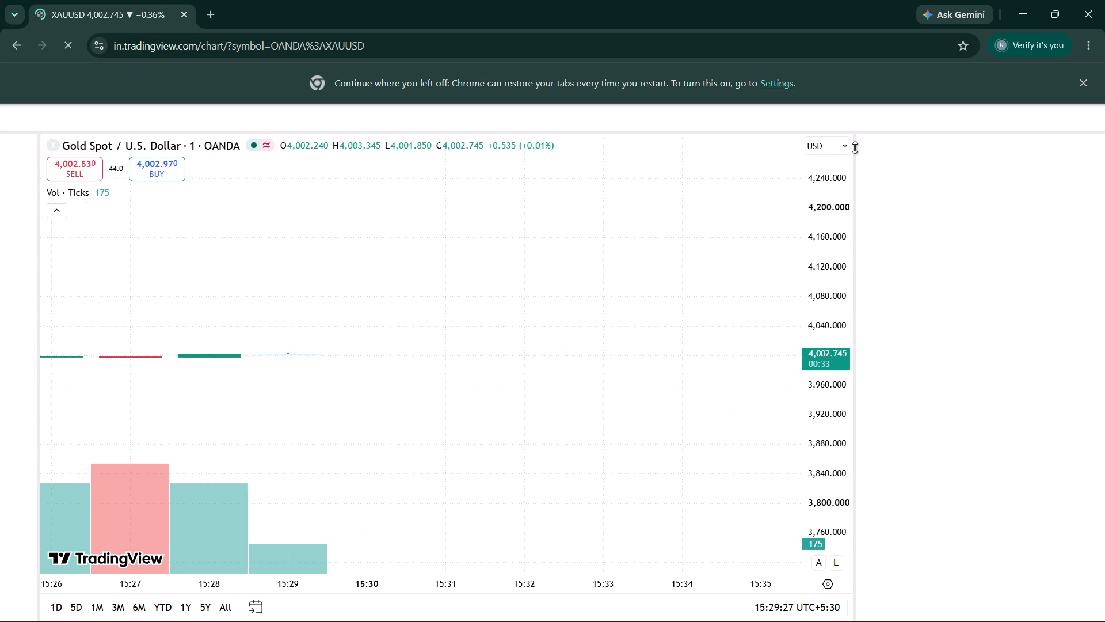
drag(855, 147, 876, 0)
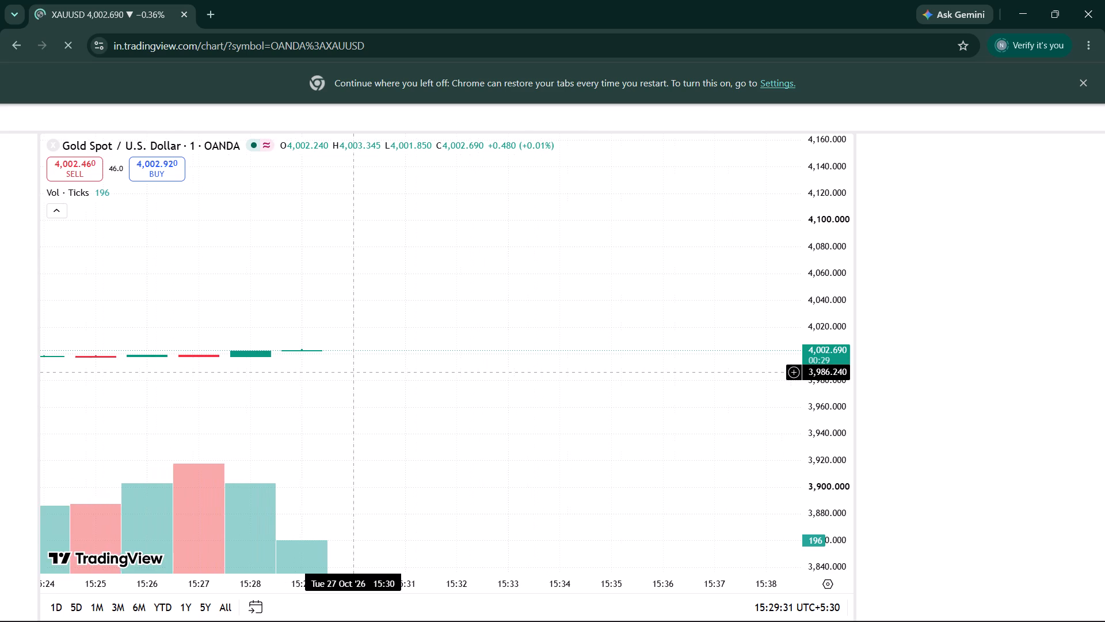
scroll(353, 371, left, 2)
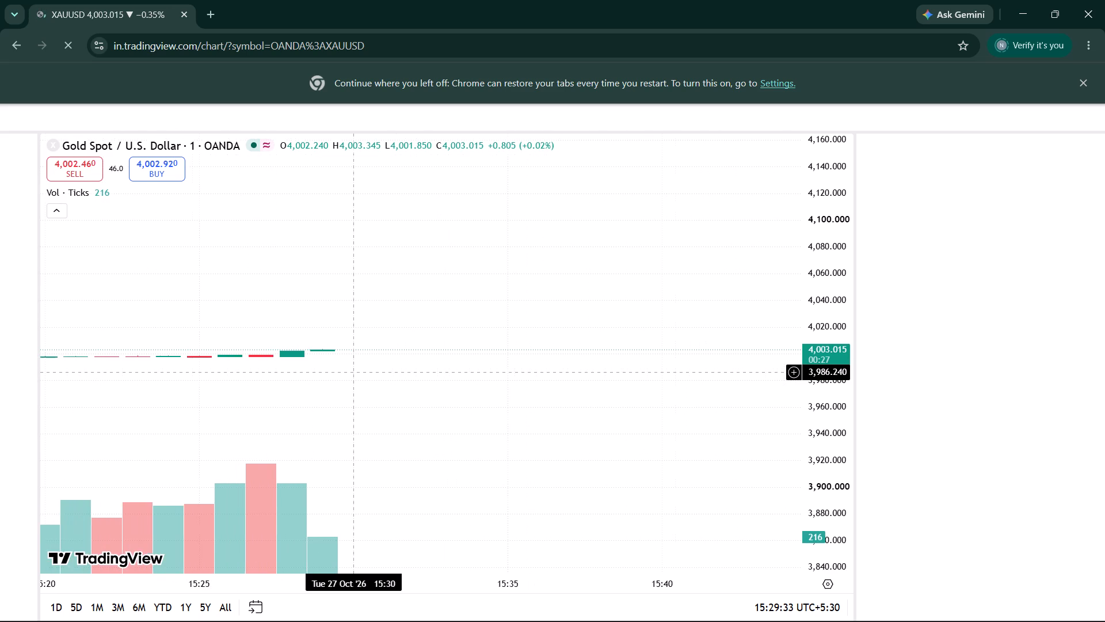
scroll(353, 371, left, 1)
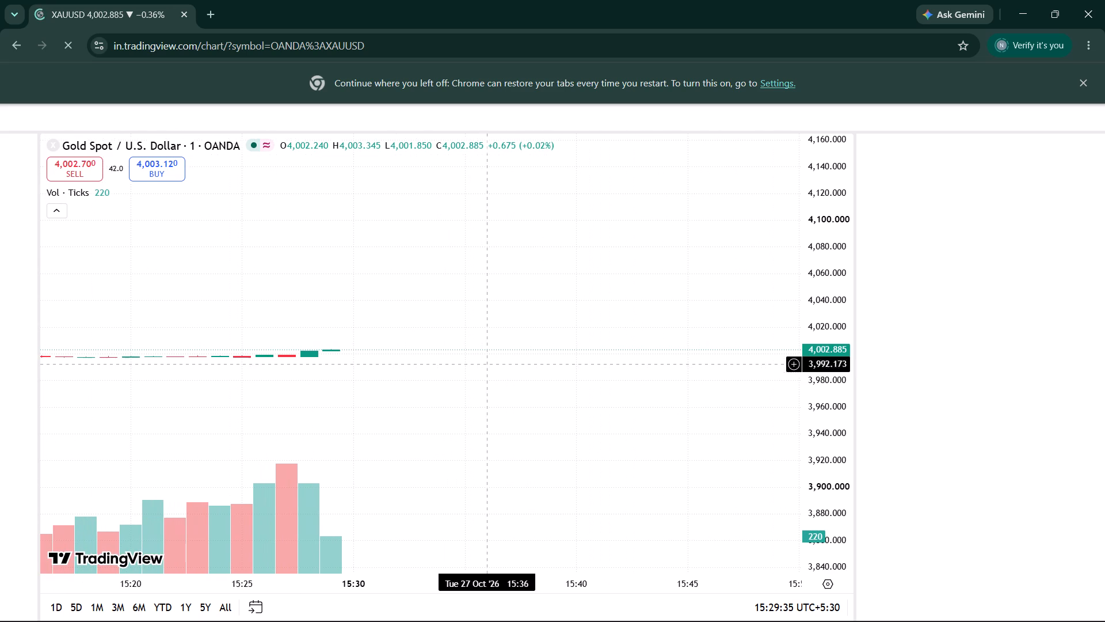
drag(822, 271, 871, 0)
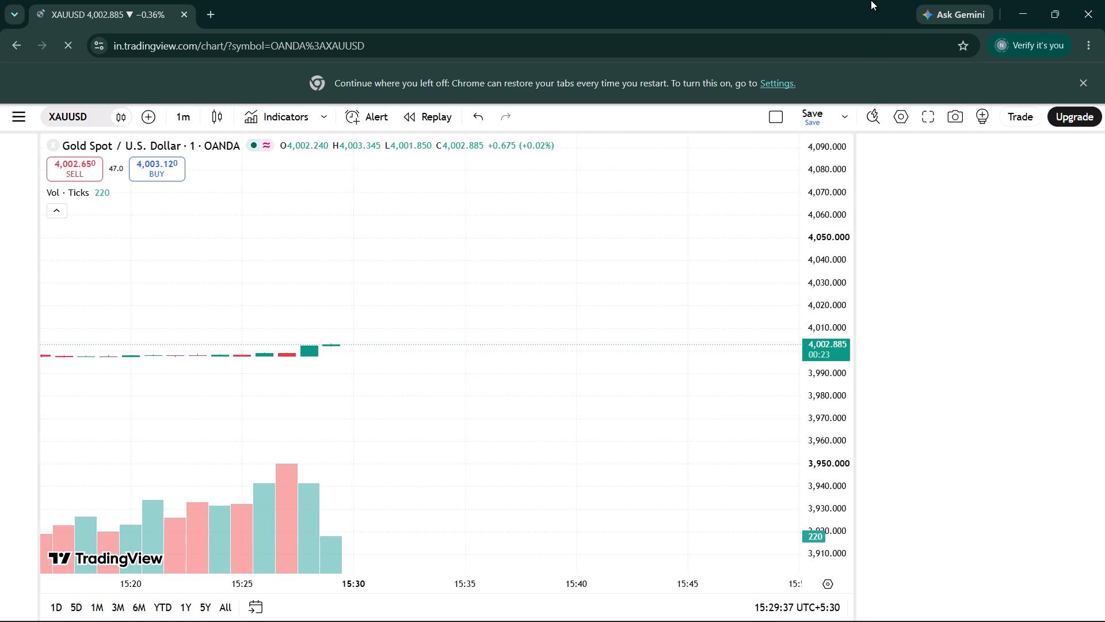
drag(871, 0, 890, 0)
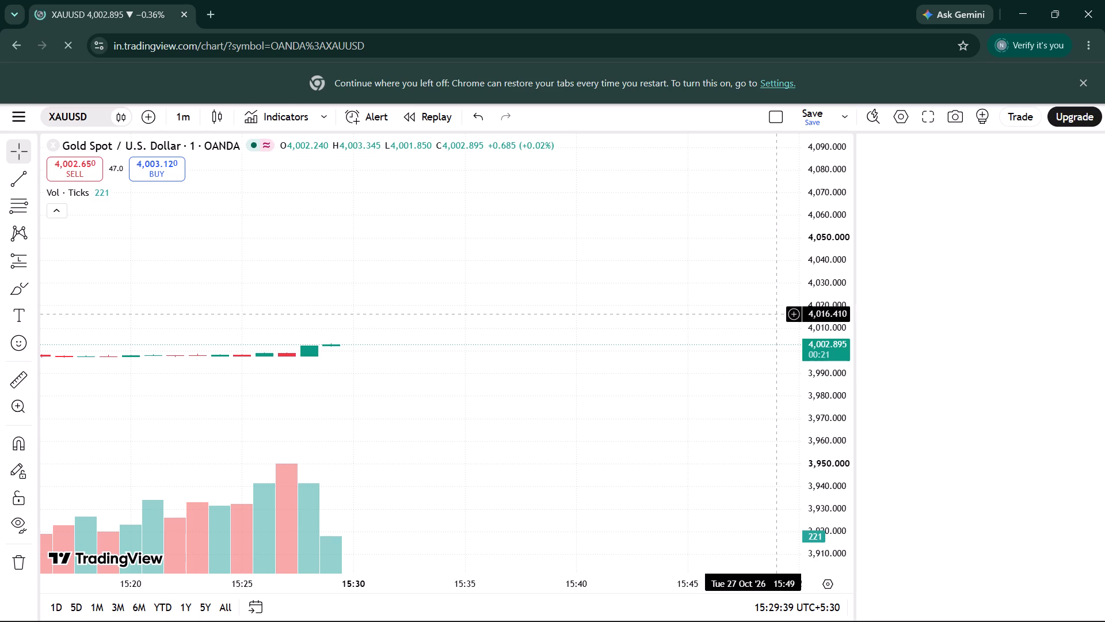
drag(817, 330, 859, 6)
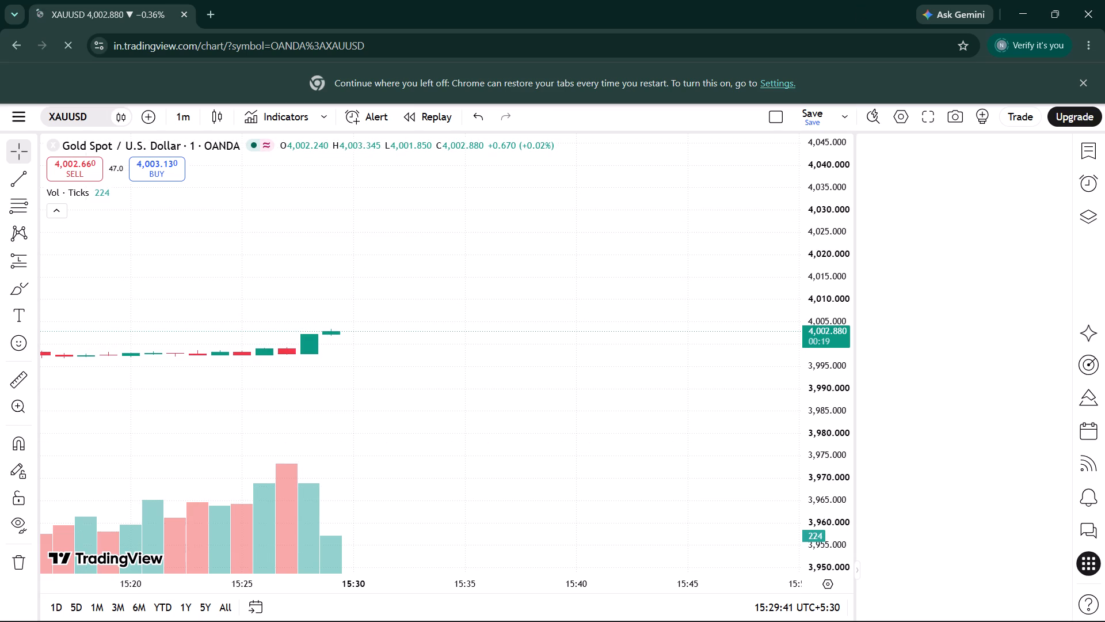
View the gold chart over the five-day (5D) range and return it to the one-day (1D) range.
click(75, 608)
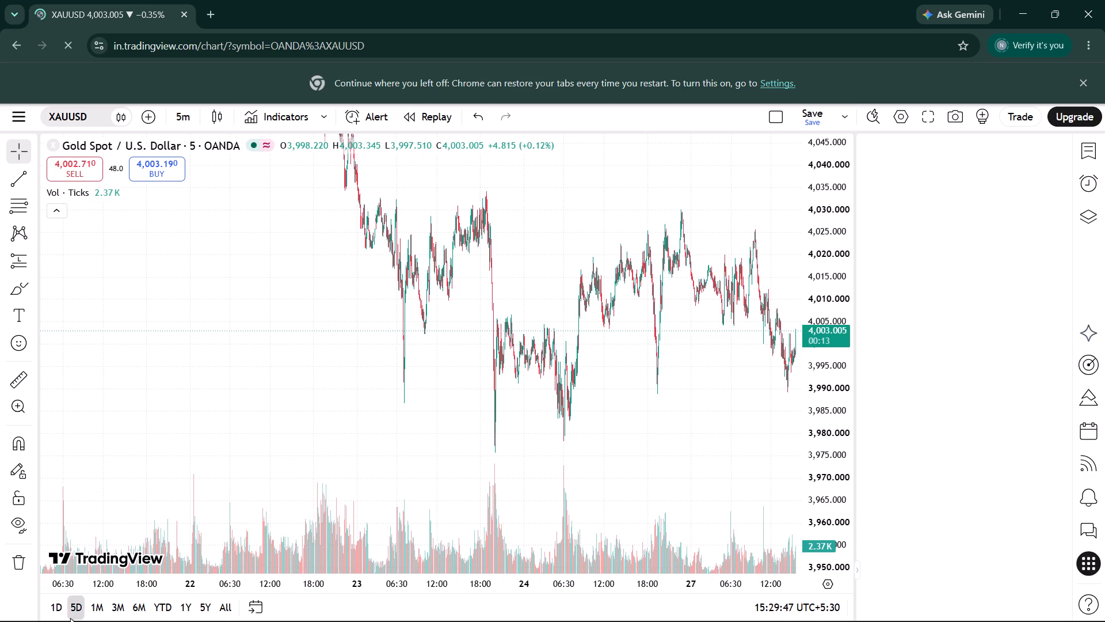
click(54, 605)
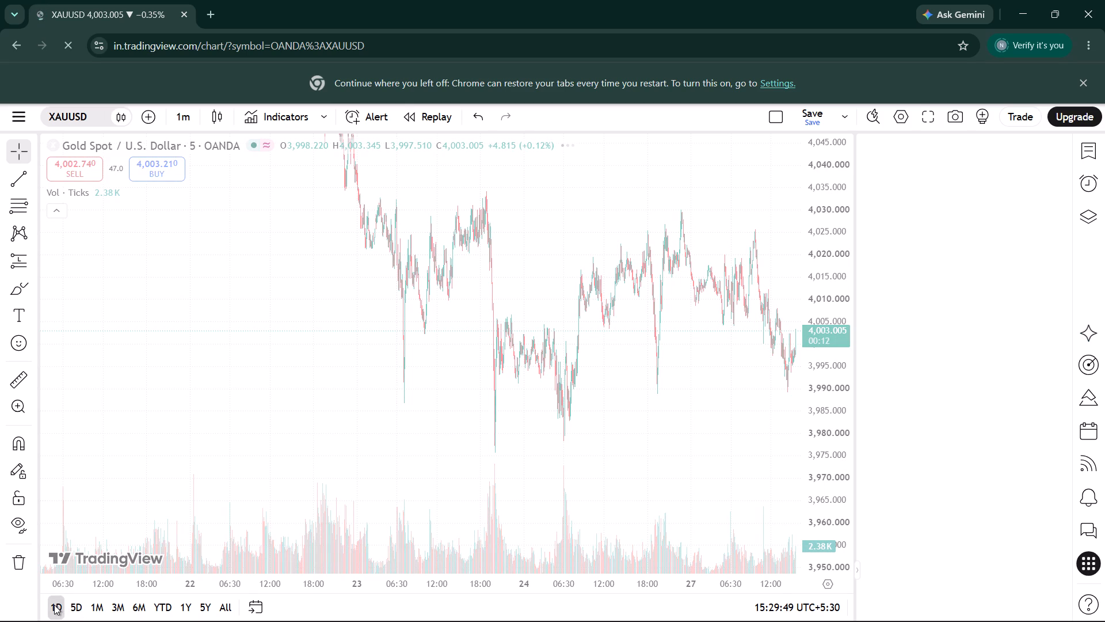
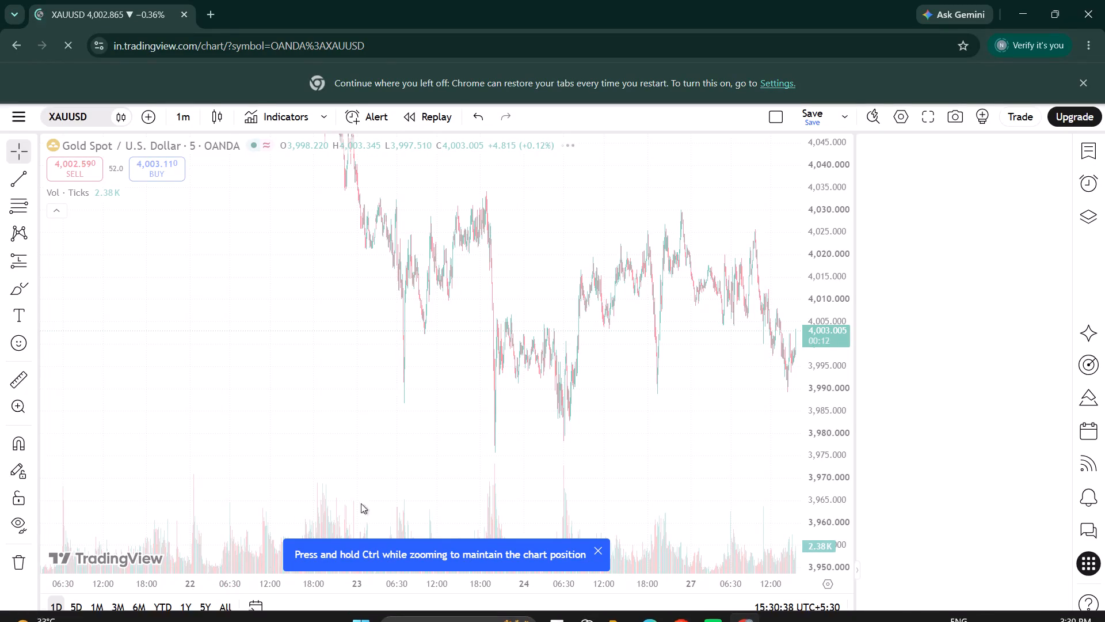
Dismiss the zooming and chart-value hints and bring the latest one-minute candles around 15:30 into view.
click(599, 545)
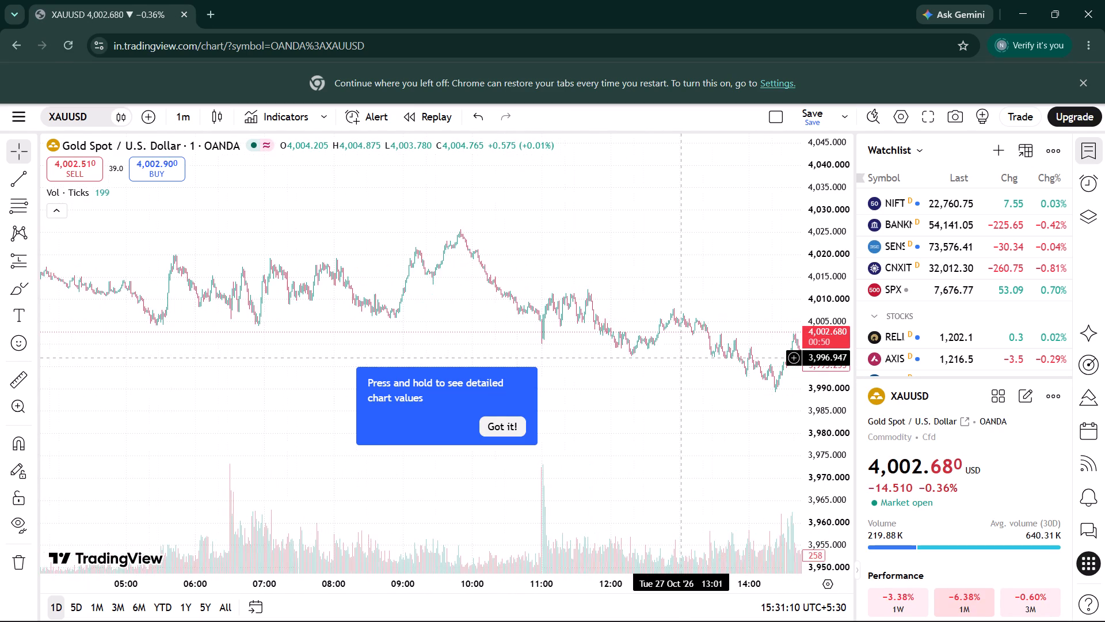
scroll(681, 357, left, 3)
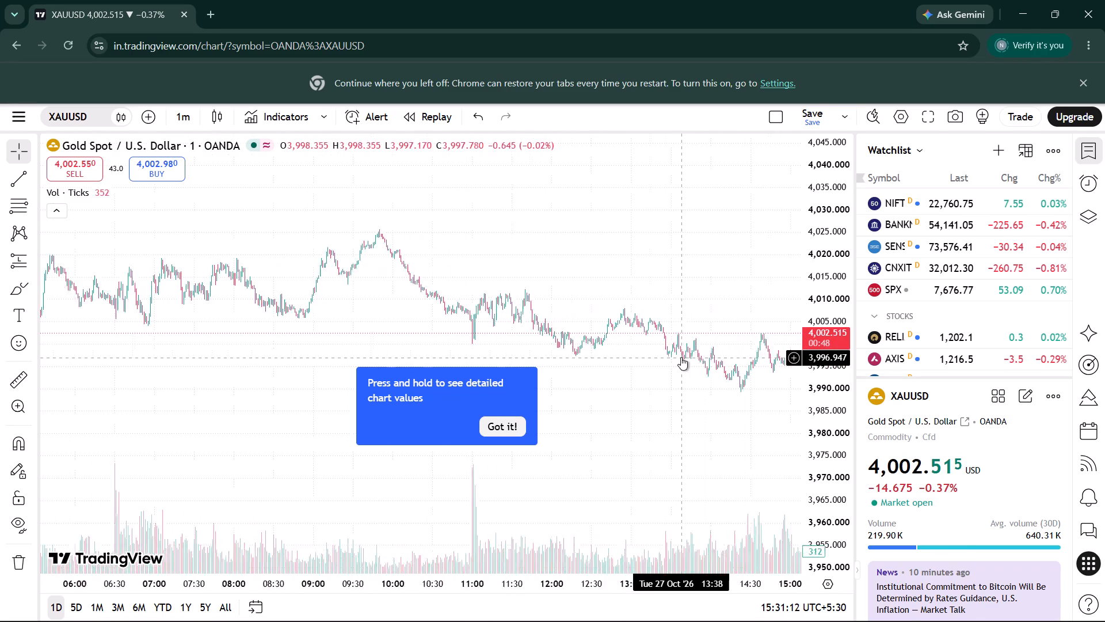
scroll(681, 357, left, 5)
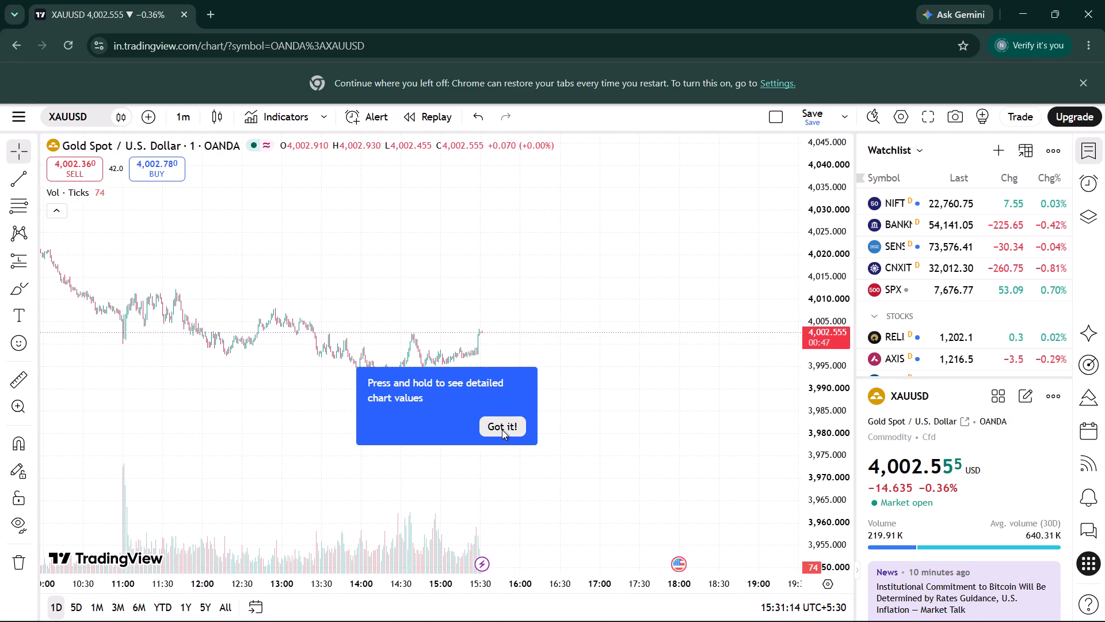
click(502, 430)
Stretch the price scale to span about 3,972 to 4,024, with the one-minute candles from about 11:30 in view.
drag(841, 363, 845, 441)
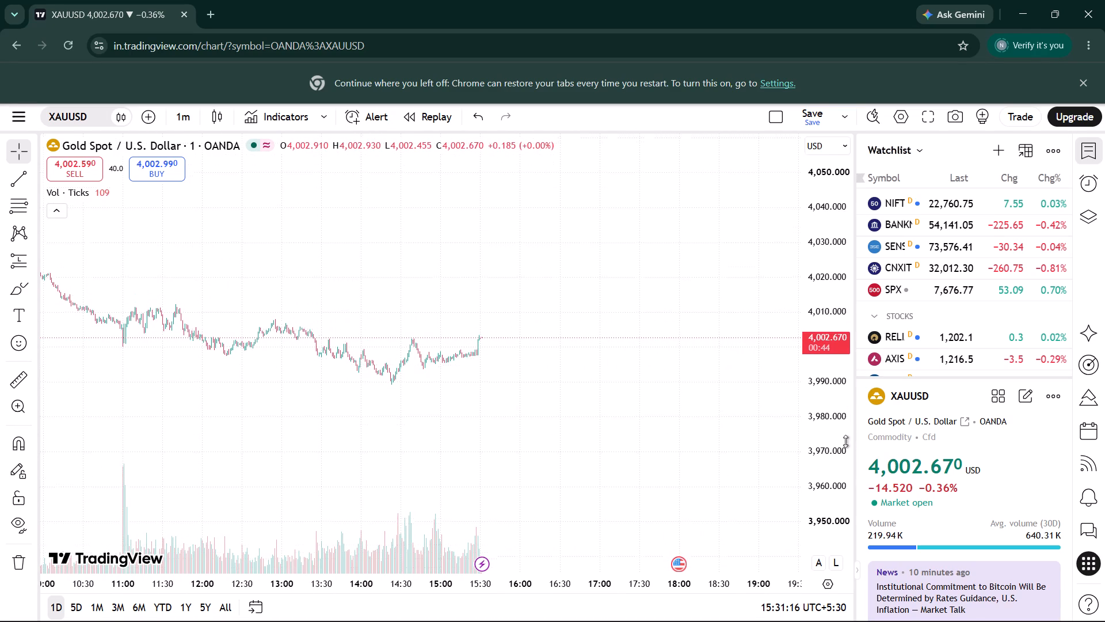
drag(845, 441, 826, 278)
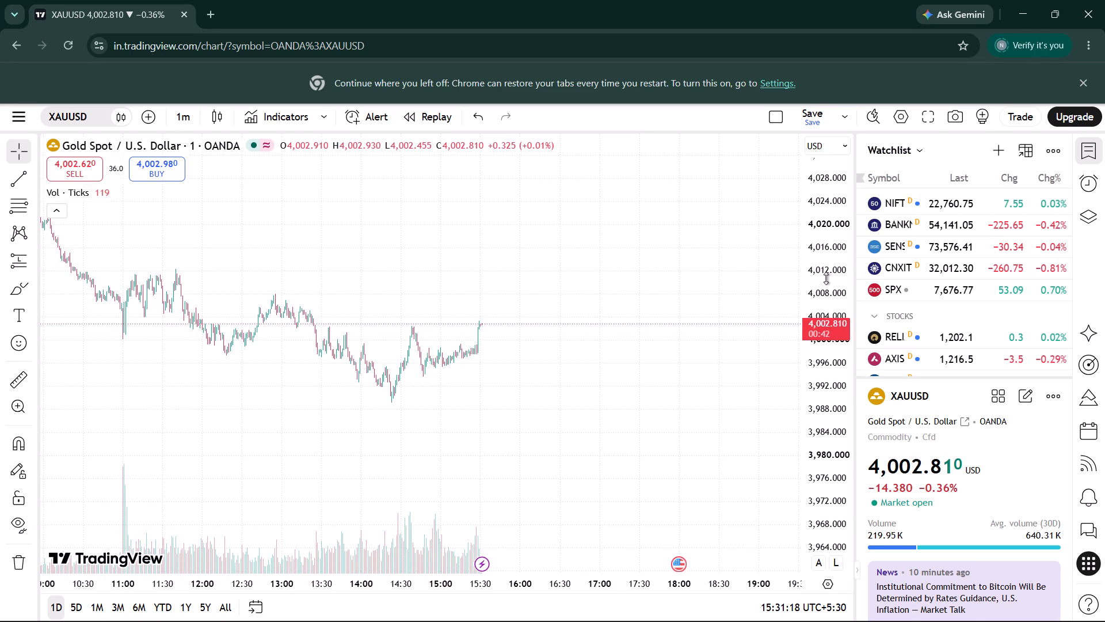
drag(826, 278, 826, 284)
click(645, 293)
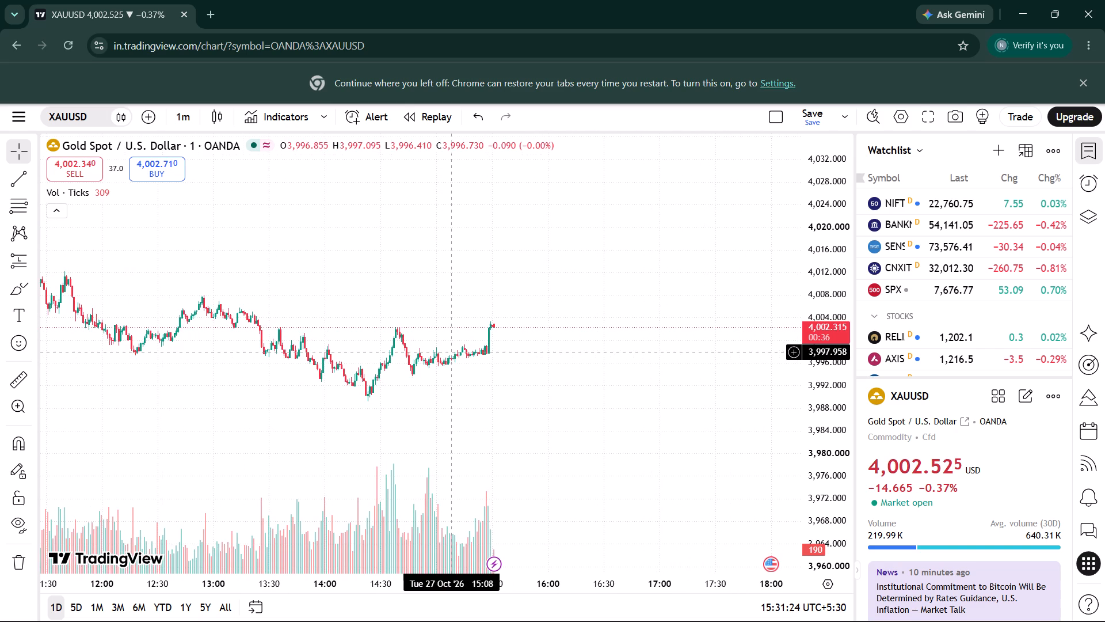
scroll(451, 351, right, 1)
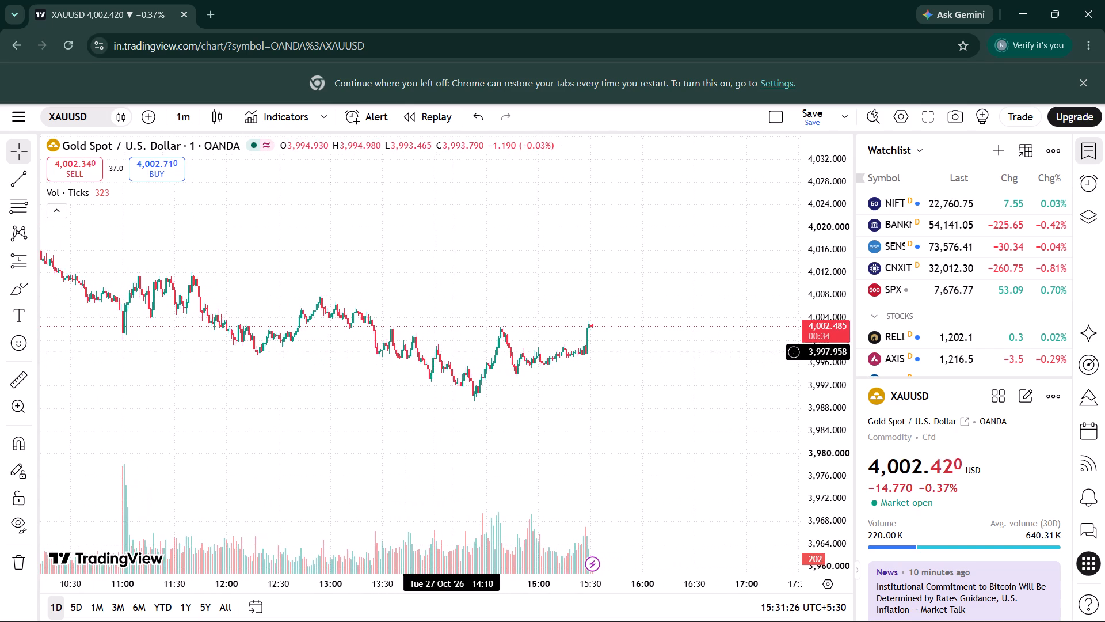
scroll(451, 351, right, 1)
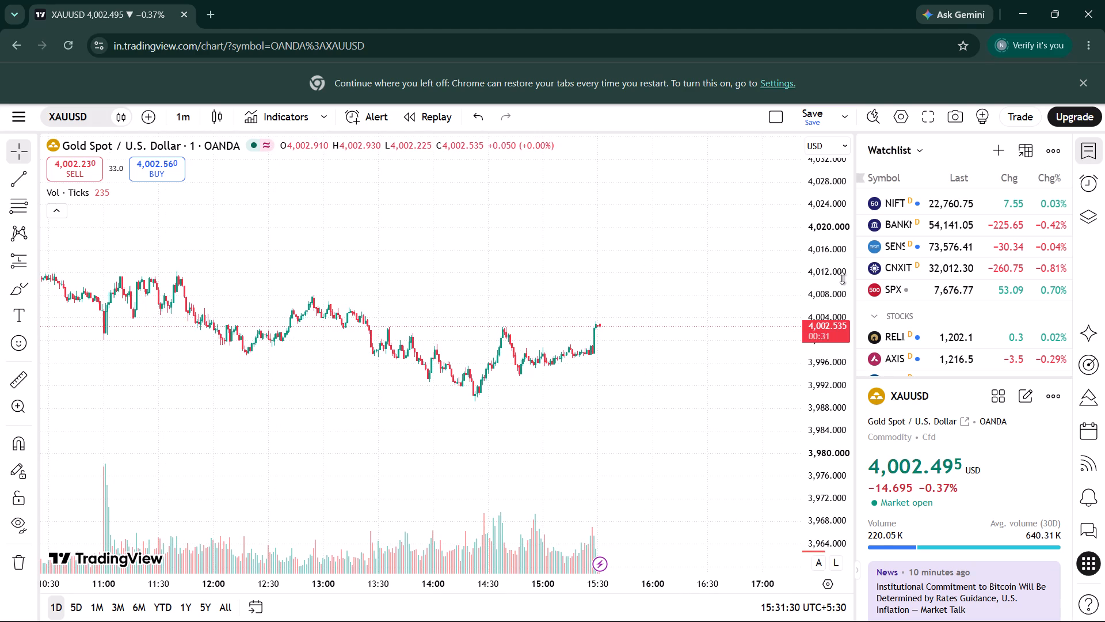
drag(843, 278, 845, 233)
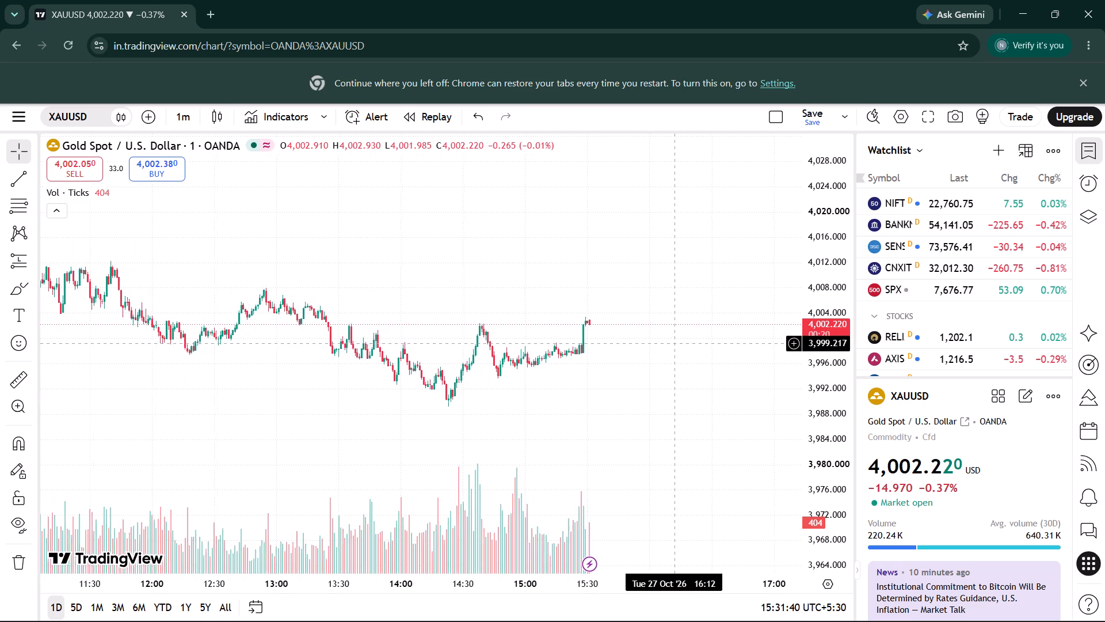
drag(822, 316, 828, 240)
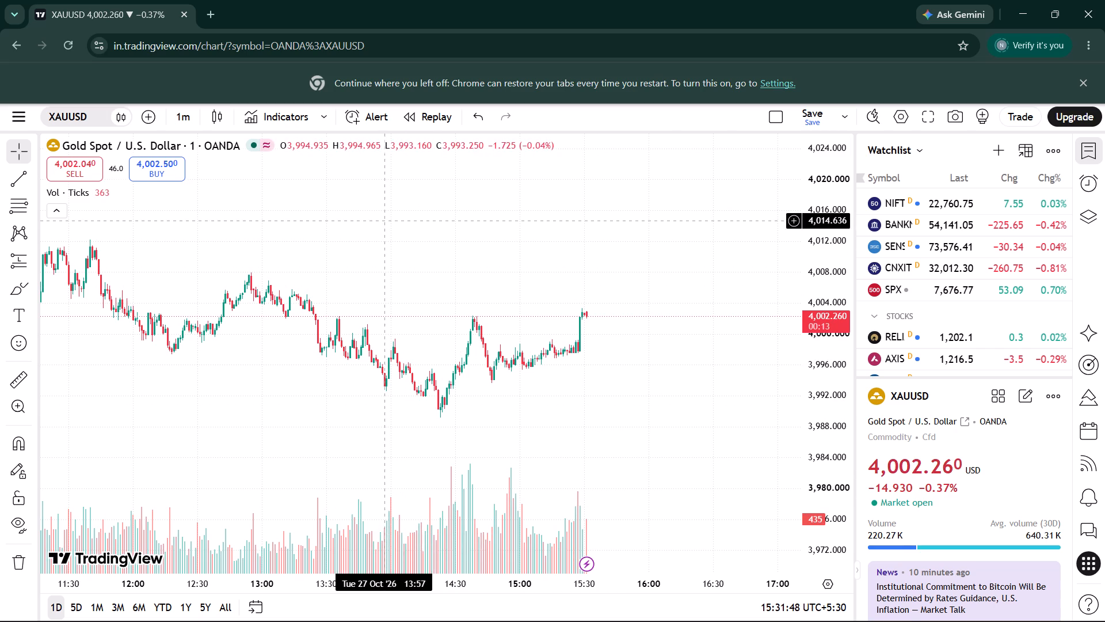
Switch the candle interval to 5 minutes and compress the price scale to span about 3,940 to 4,050.
click(184, 113)
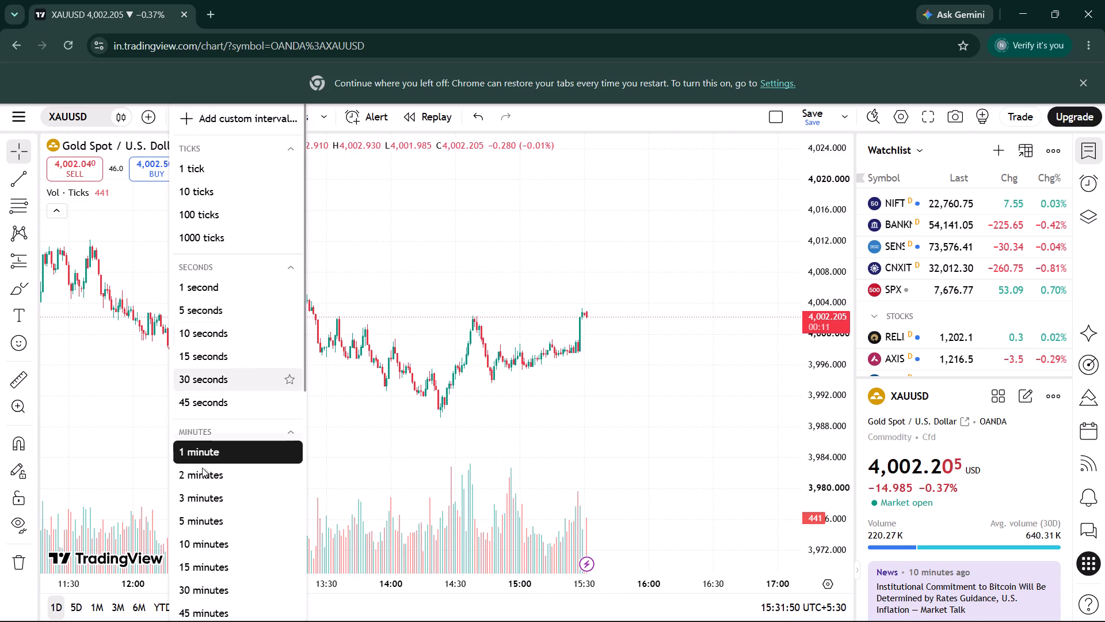
click(190, 516)
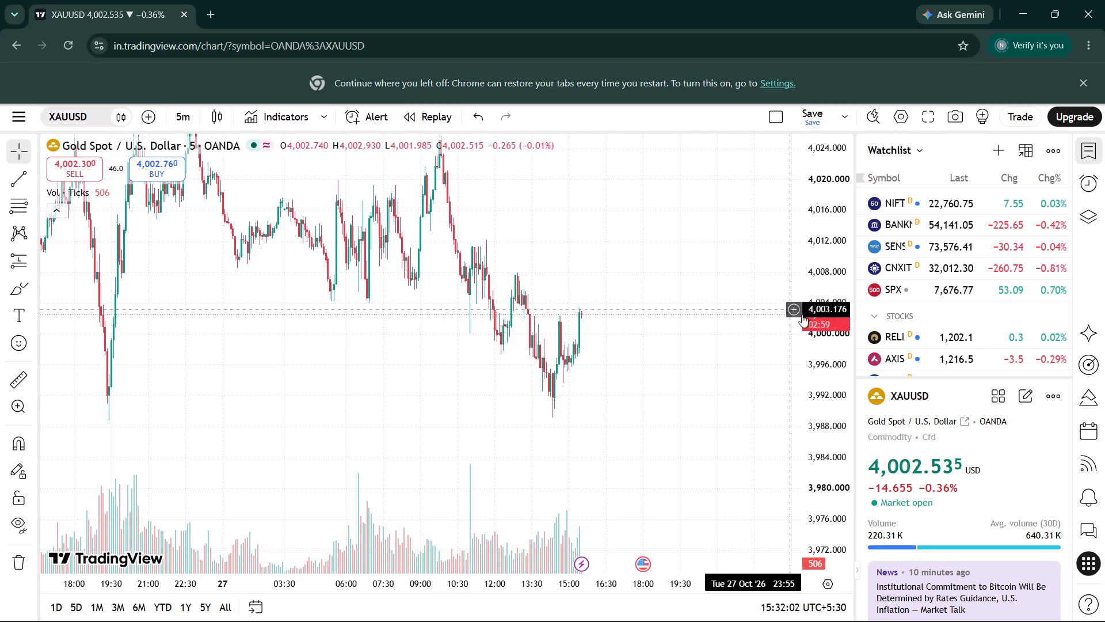
drag(845, 362, 839, 521)
click(673, 515)
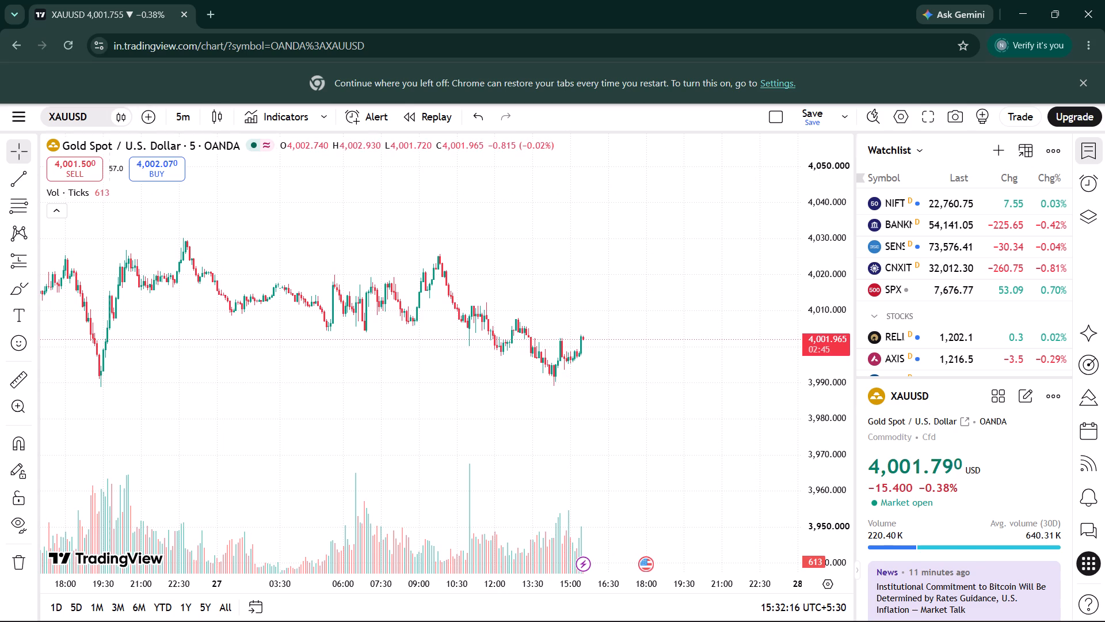
Set the candle interval to 30 minutes and compress the price scale to span about 3,880 to 4,120.
click(186, 111)
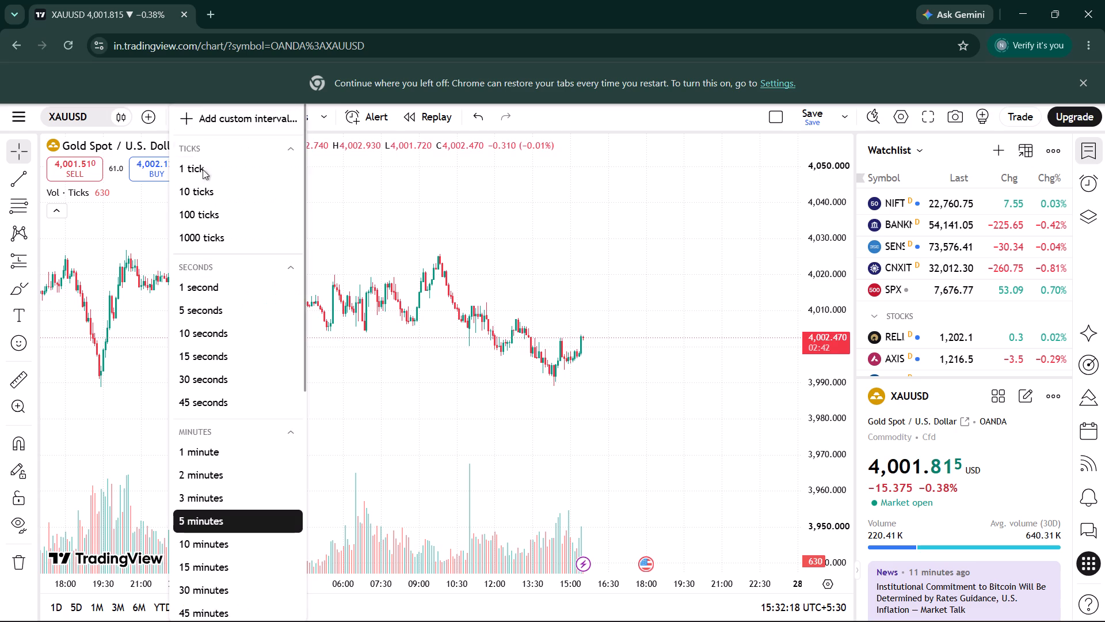
click(211, 582)
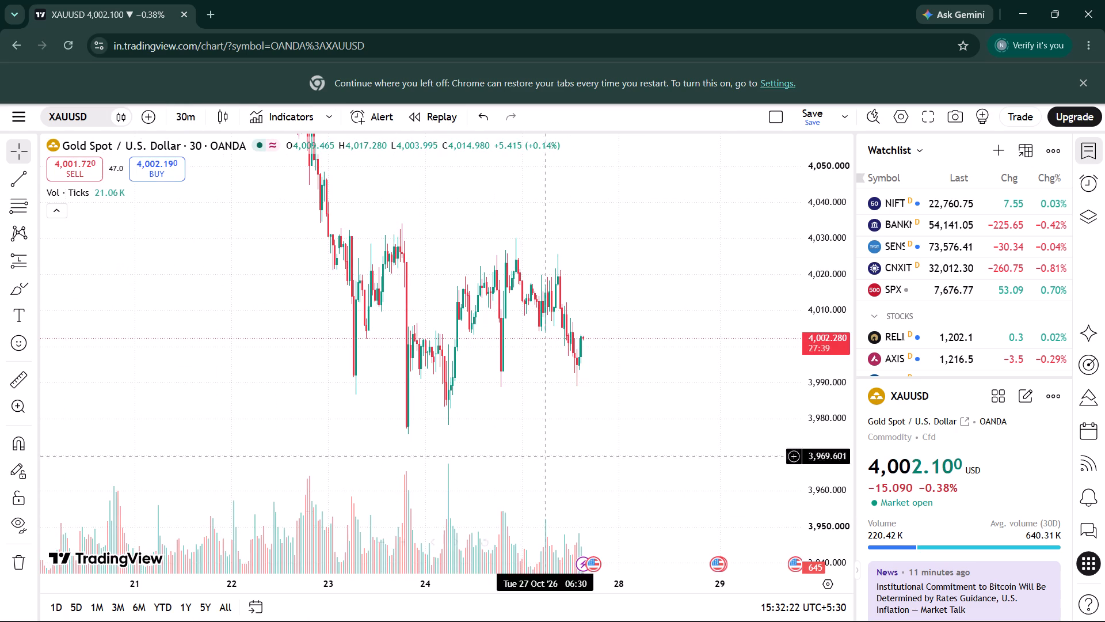
drag(824, 340, 829, 524)
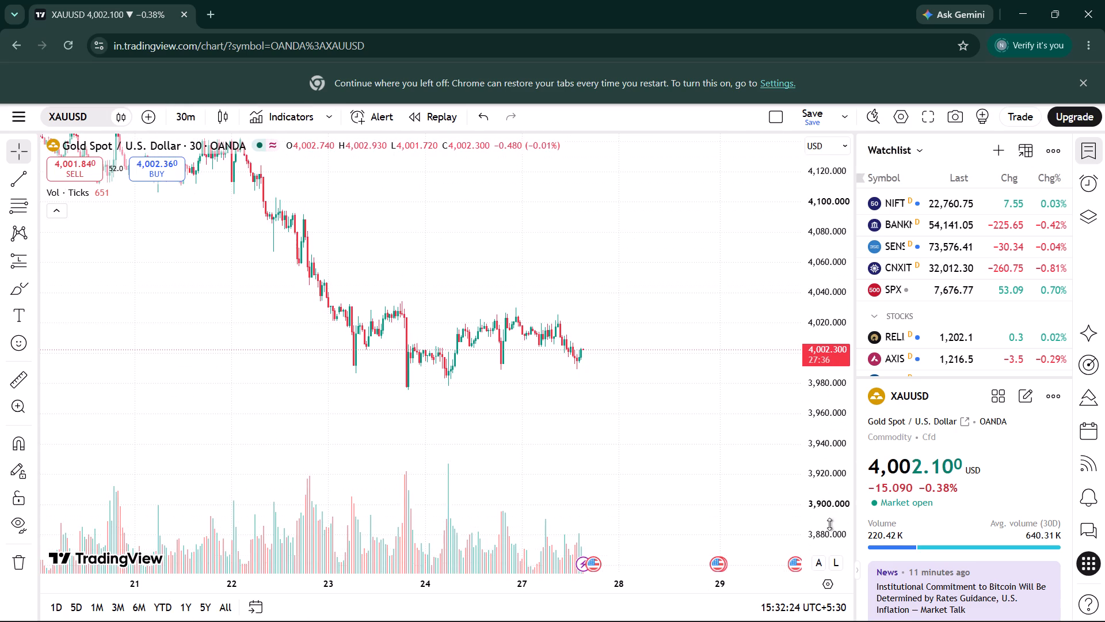
drag(829, 524, 829, 524)
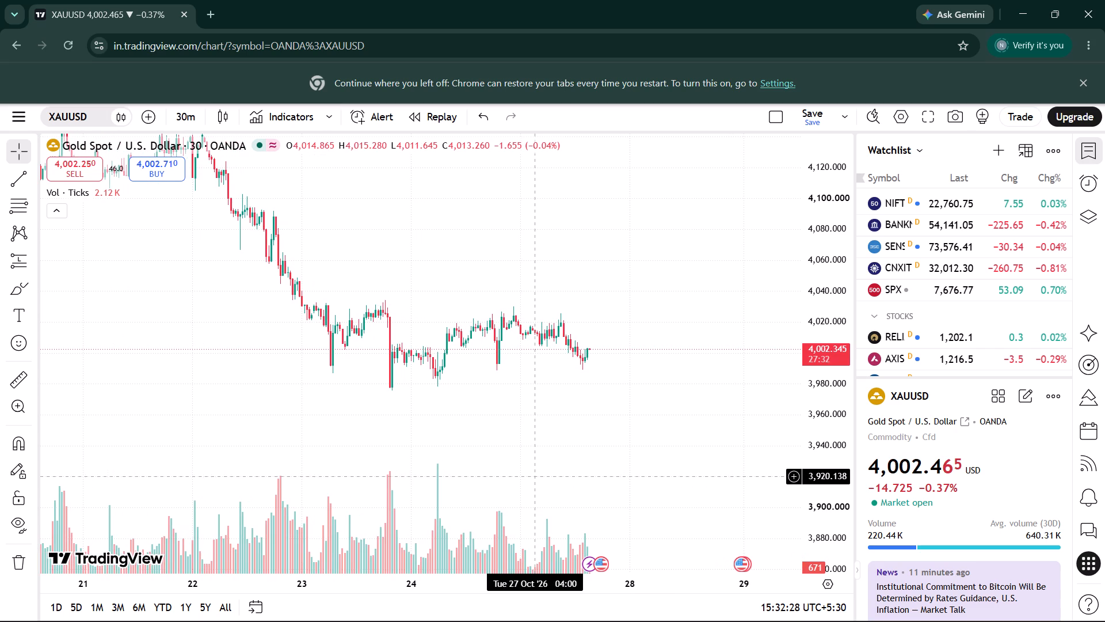
drag(832, 359, 831, 346)
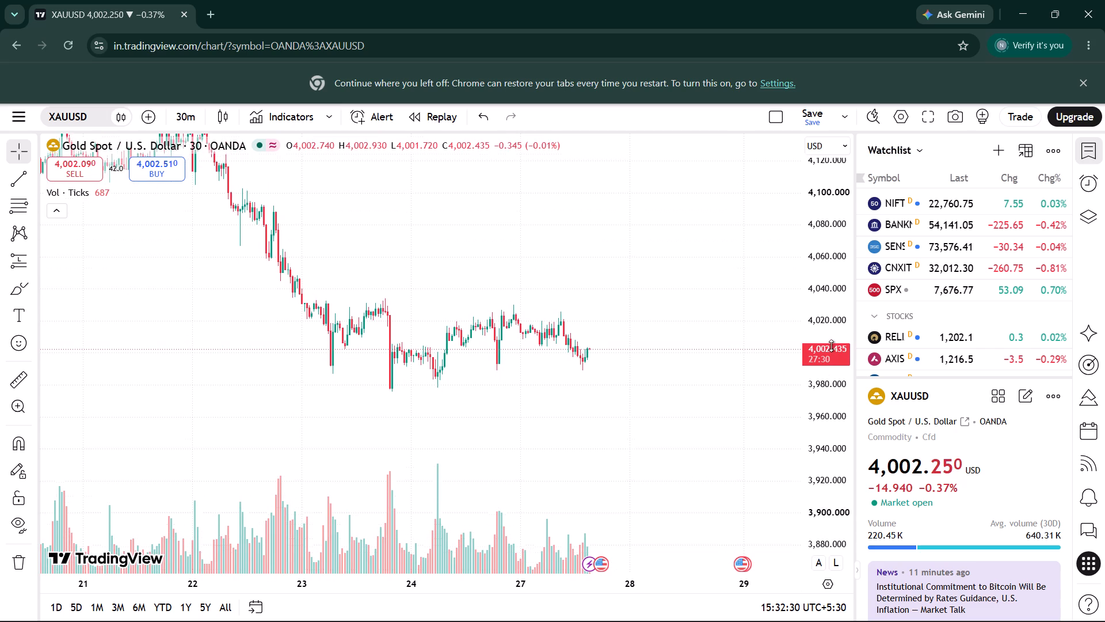
drag(831, 346, 832, 350)
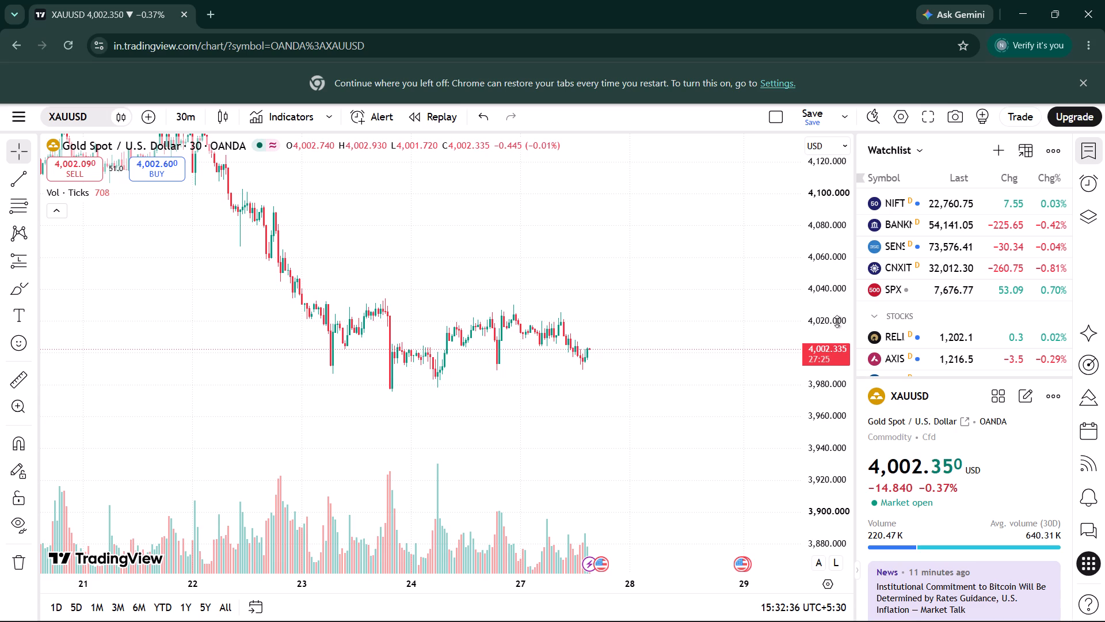
click(709, 306)
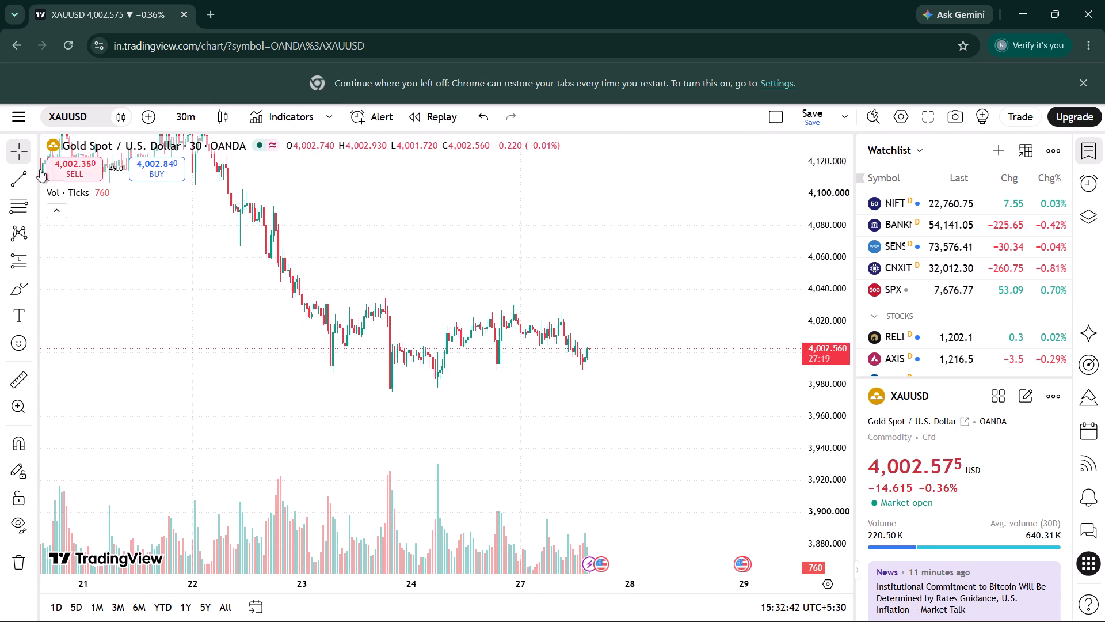
Try to activate the trend line drawing tool for the 30-minute gold chart.
click(20, 178)
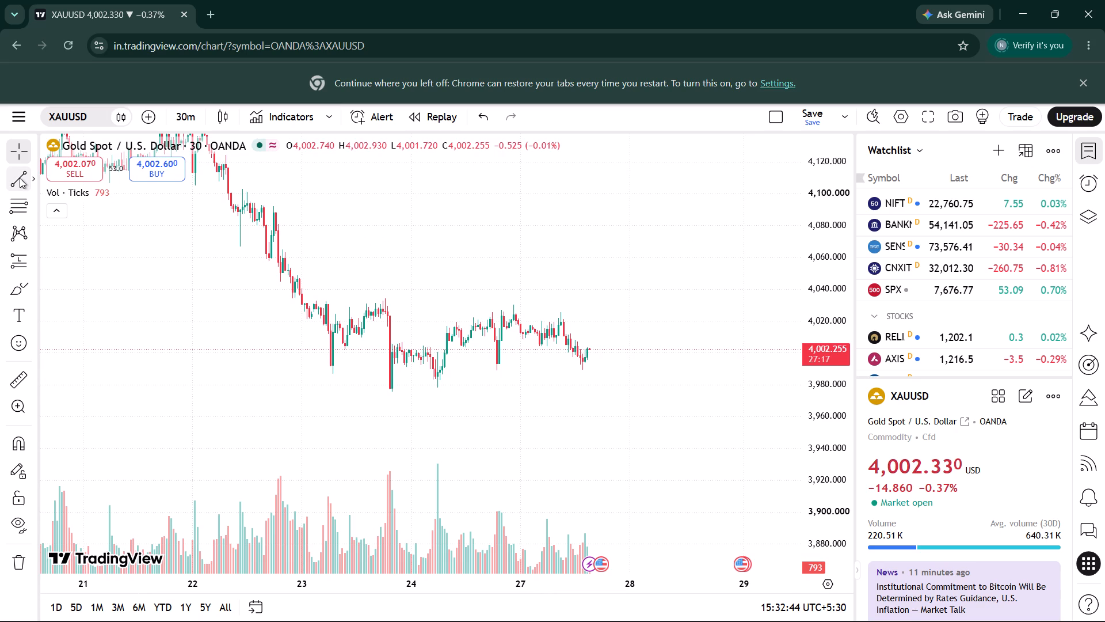
click(3, 178)
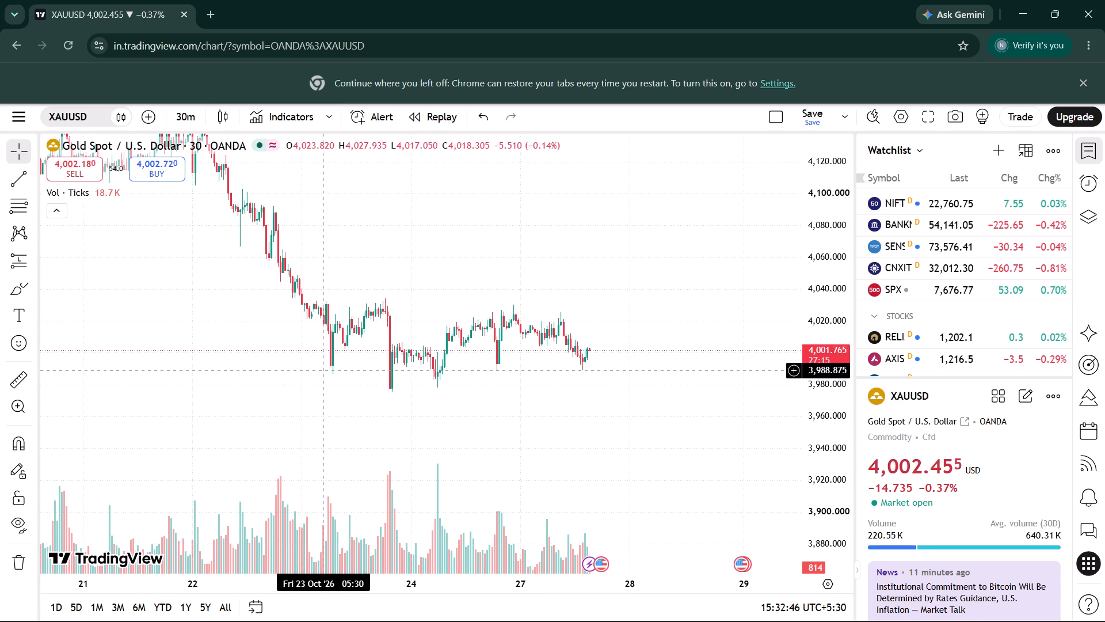
drag(326, 381, 402, 382)
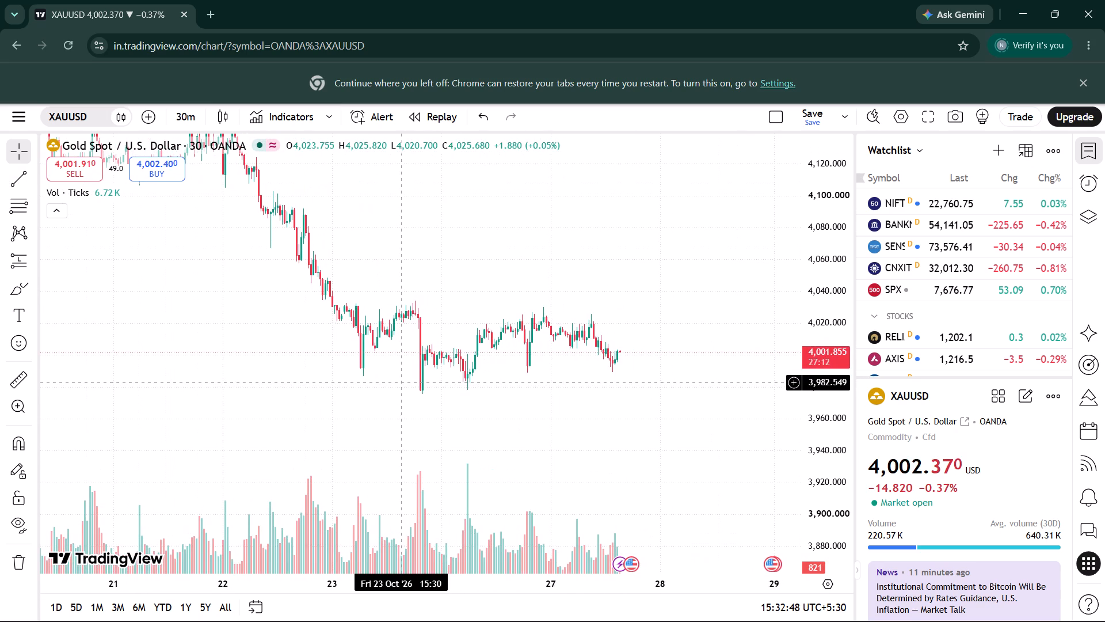
click(16, 180)
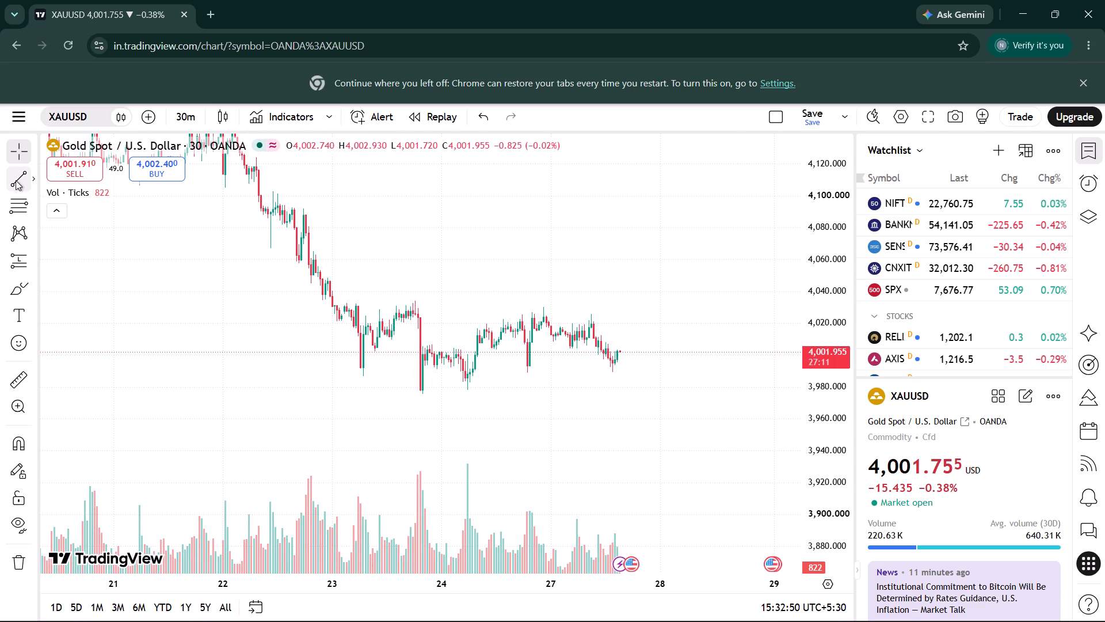
click(16, 180)
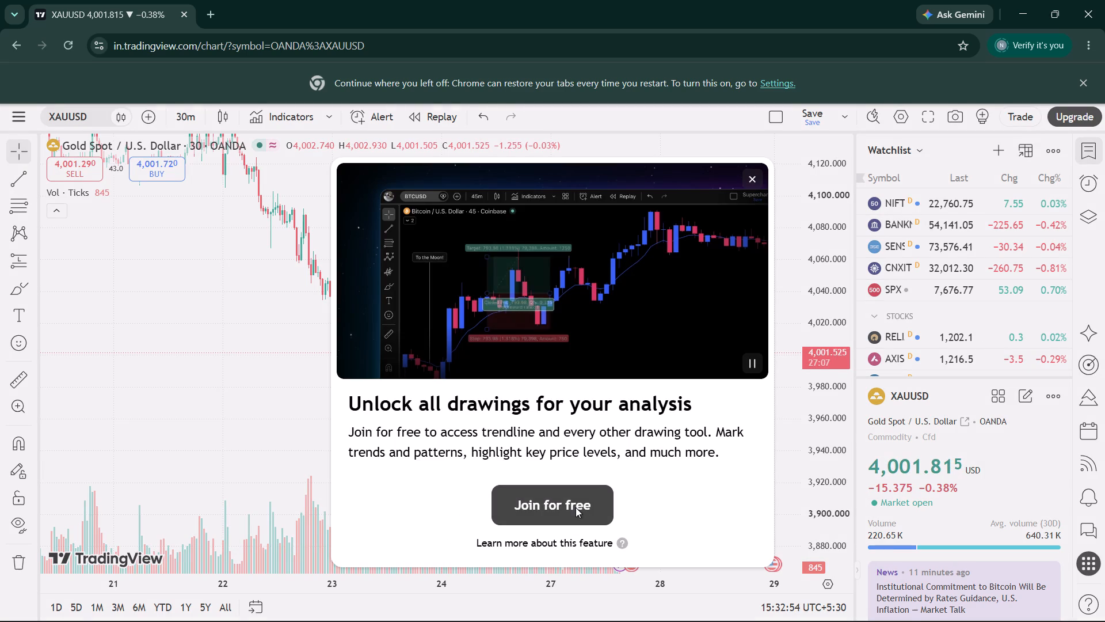
Choose to join for free to unlock the drawing tools and bring up the sign-up page.
click(576, 507)
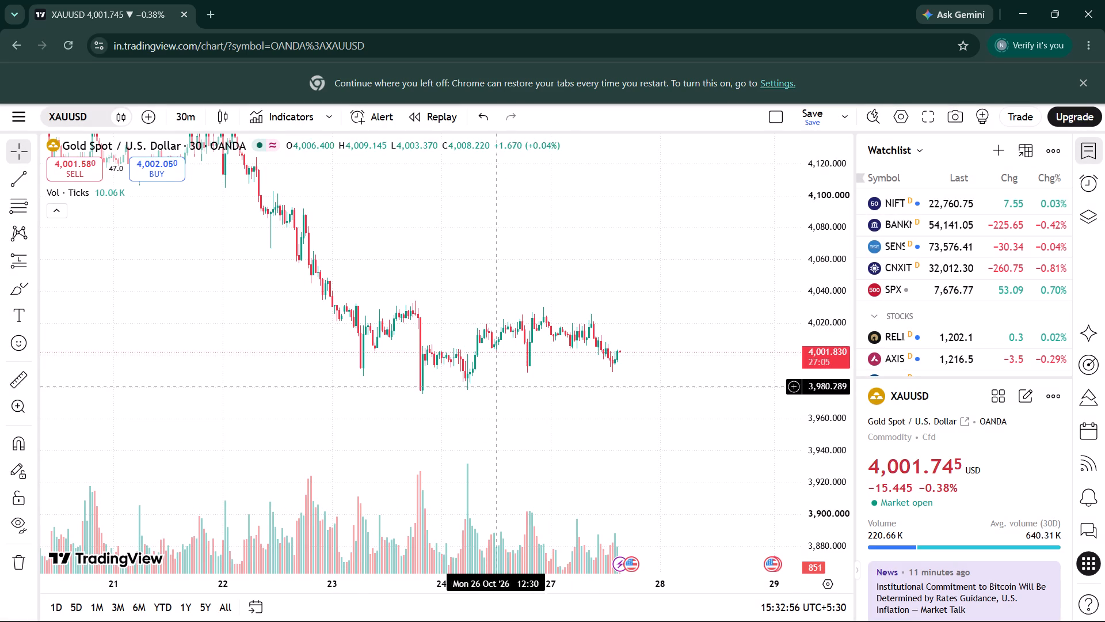
drag(394, 390, 445, 394)
click(29, 179)
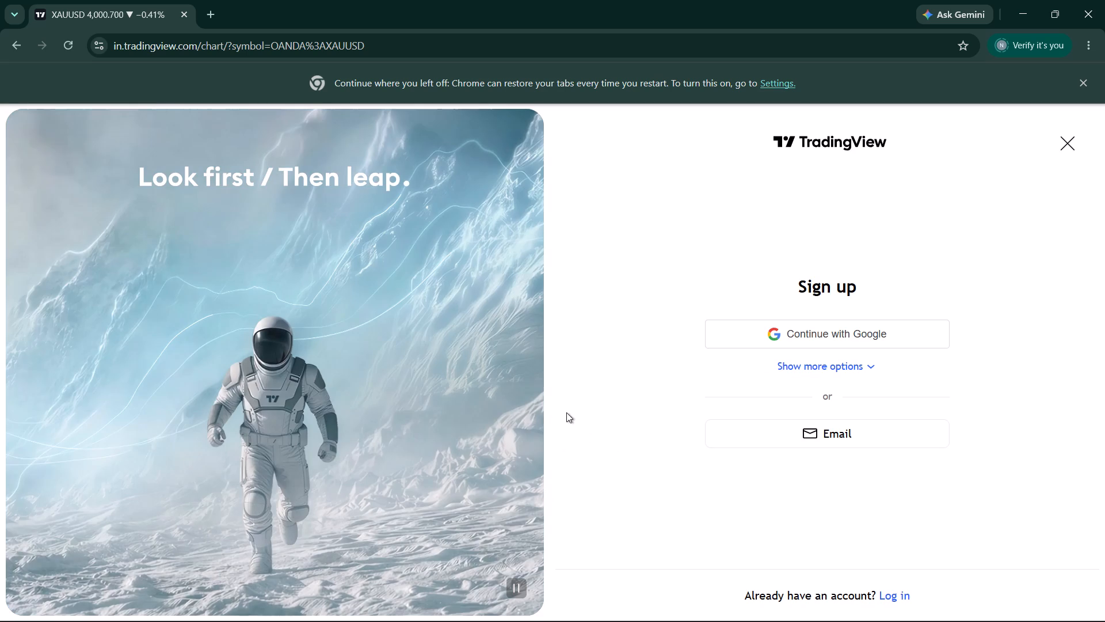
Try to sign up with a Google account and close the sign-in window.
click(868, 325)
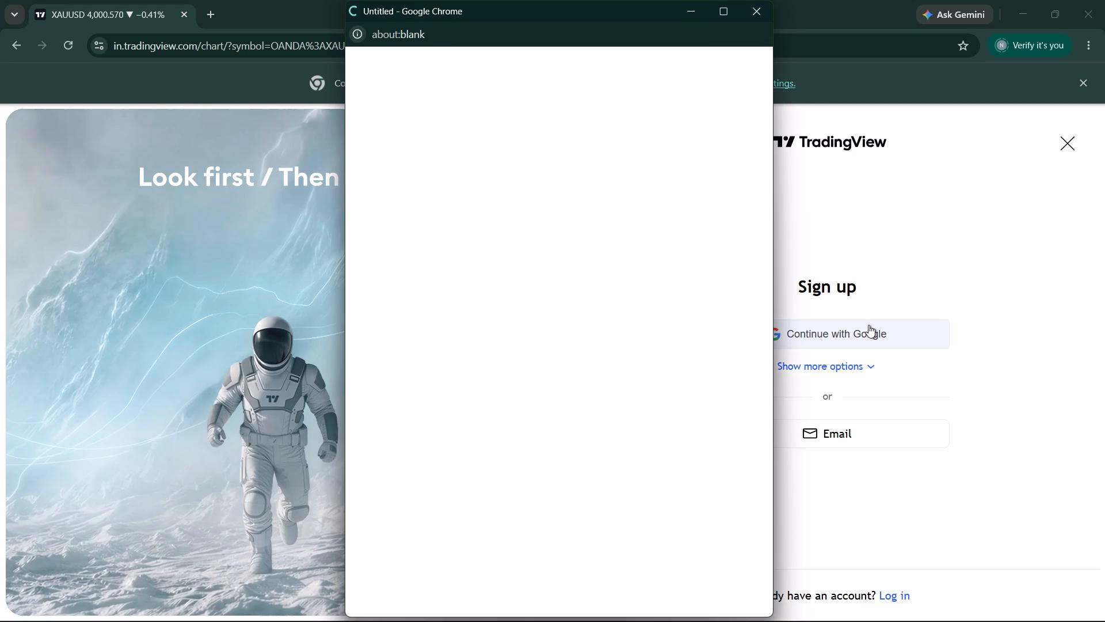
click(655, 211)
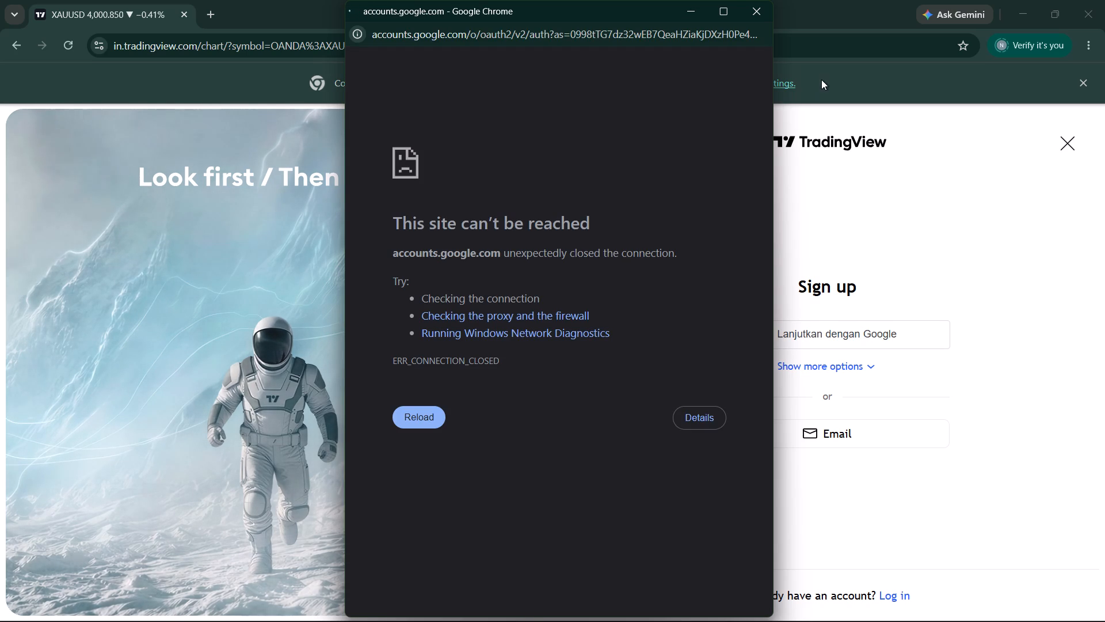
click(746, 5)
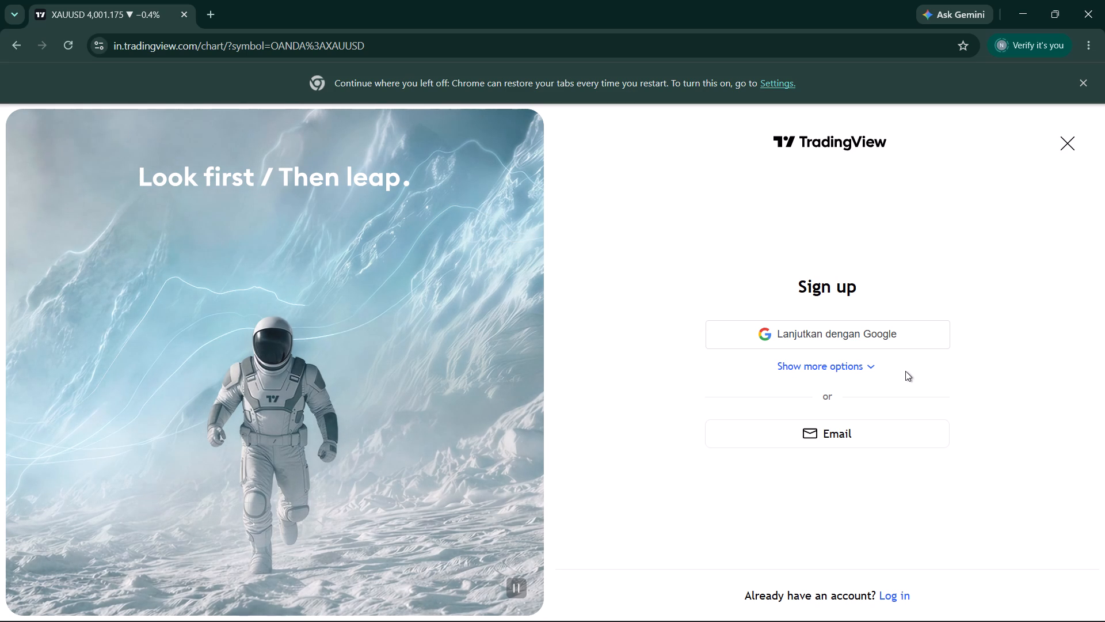
Show the additional sign-up options beyond Google and email.
click(863, 366)
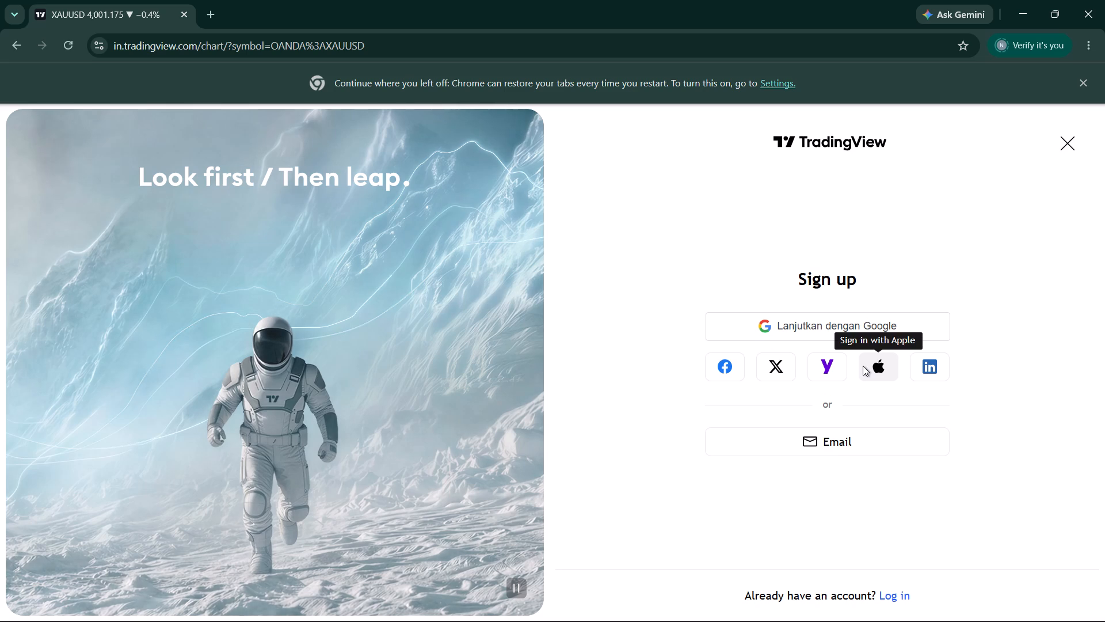
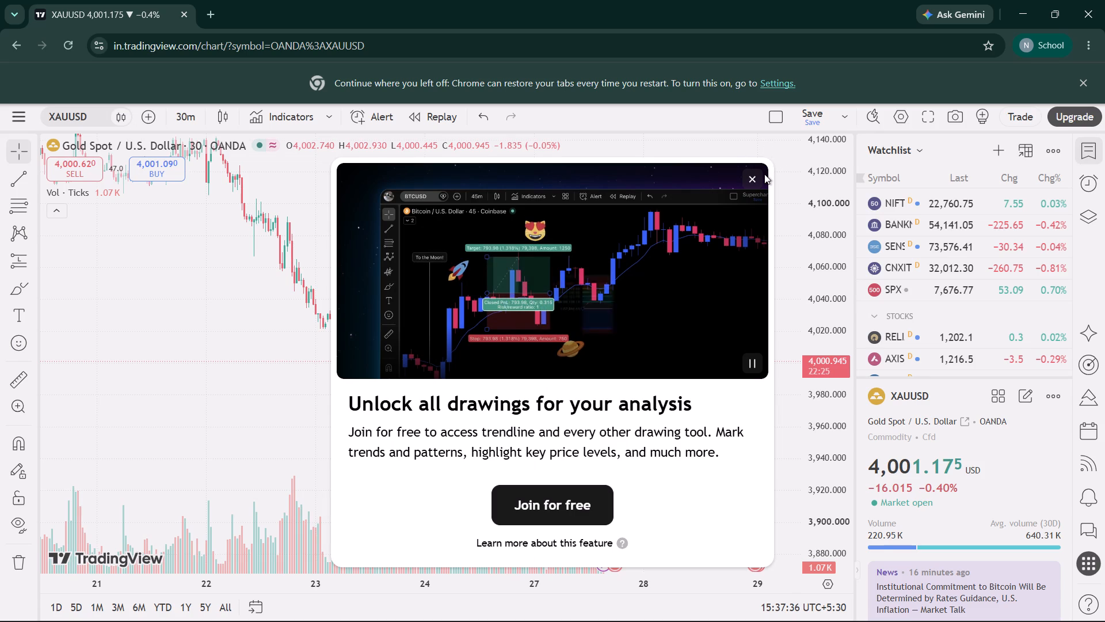
Close the drawing tools sign-up offer and dismiss the browser's notice about restoring tabs.
click(753, 175)
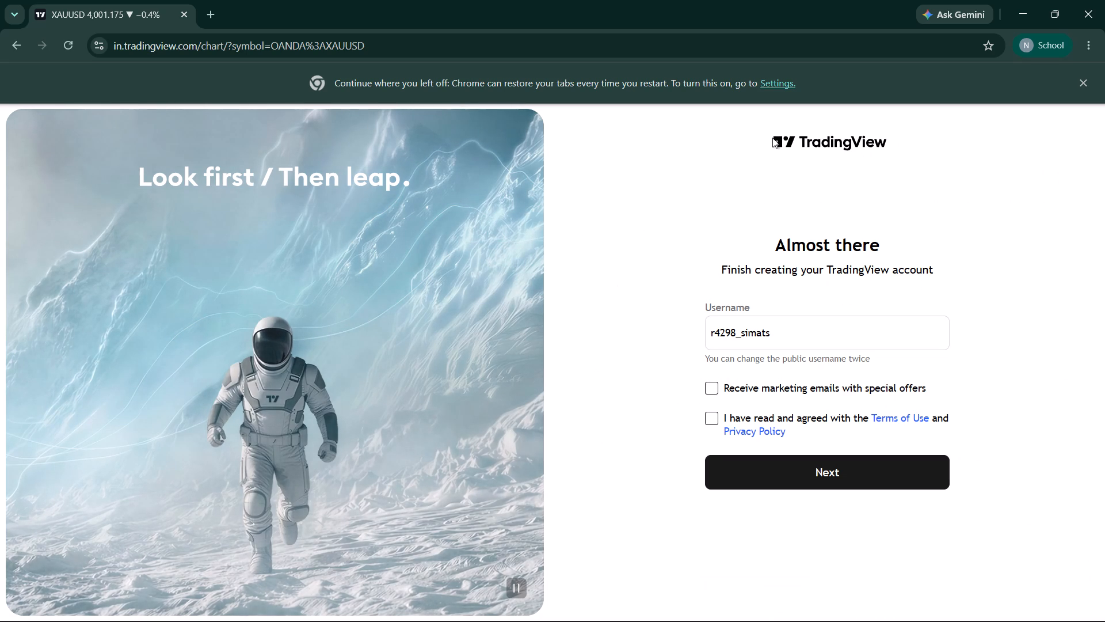
click(1088, 81)
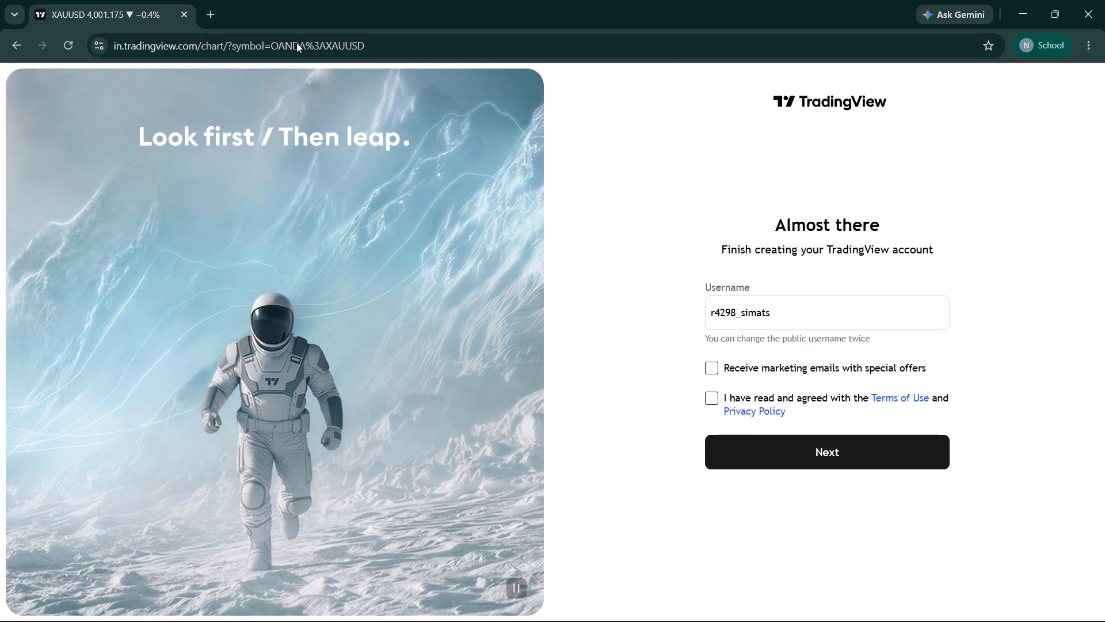
Leave the unfinished account creation form for the previous XAUUSD symbol page and dismiss the Energy Saver notice.
click(16, 50)
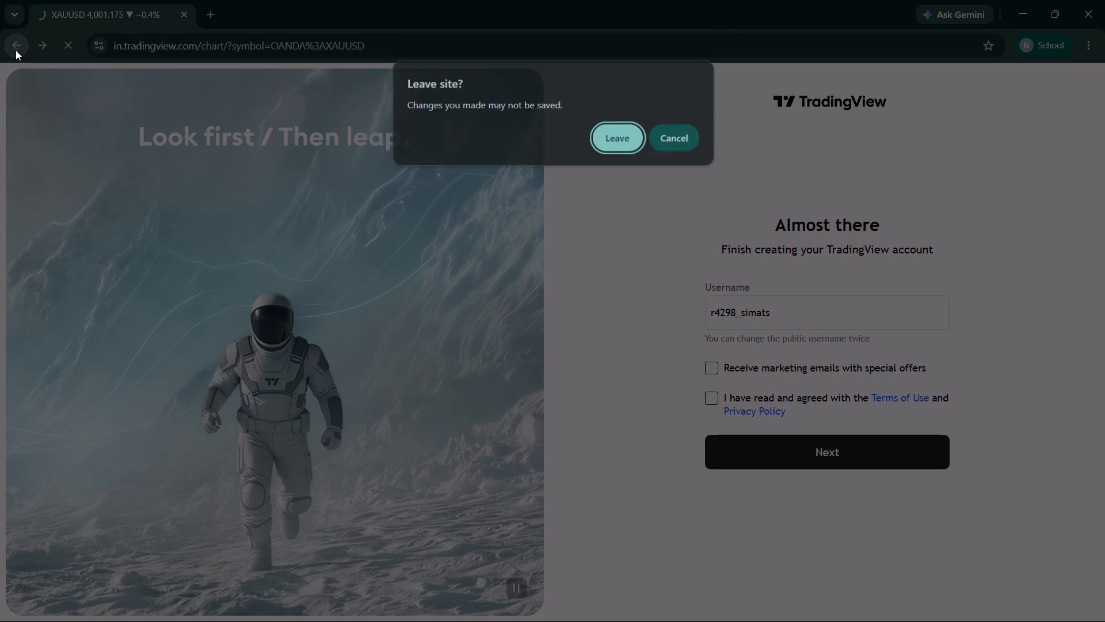
click(603, 155)
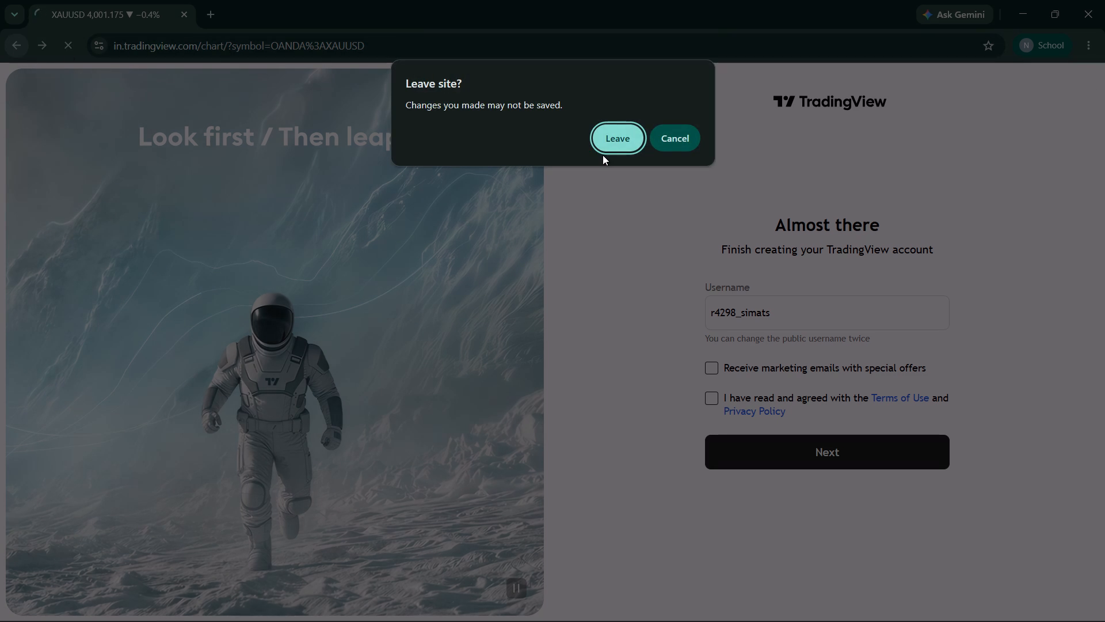
click(608, 141)
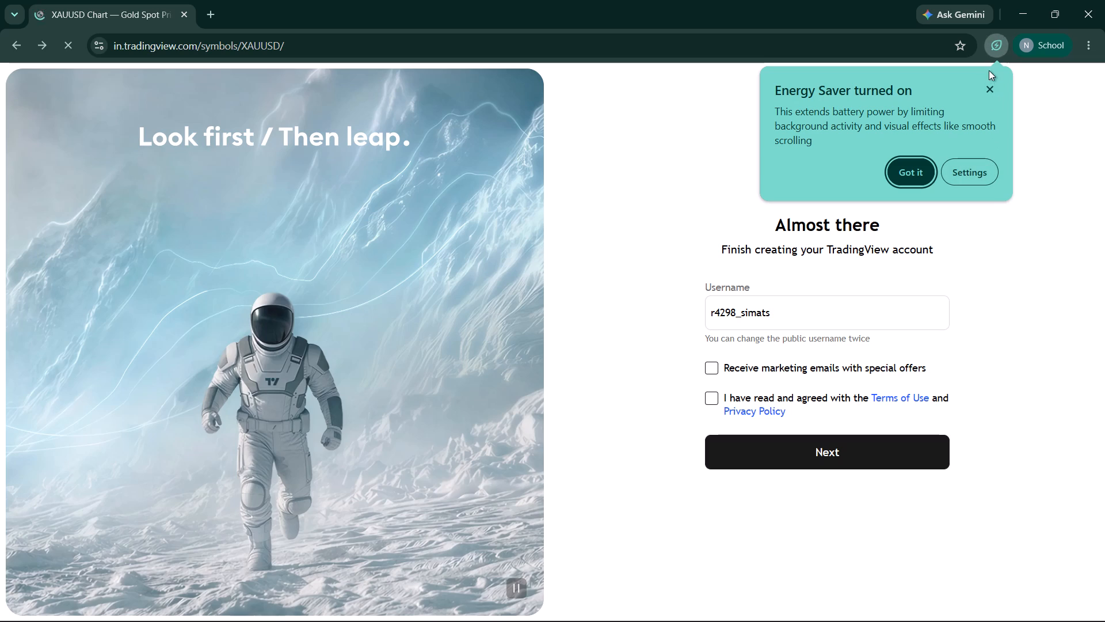
click(984, 88)
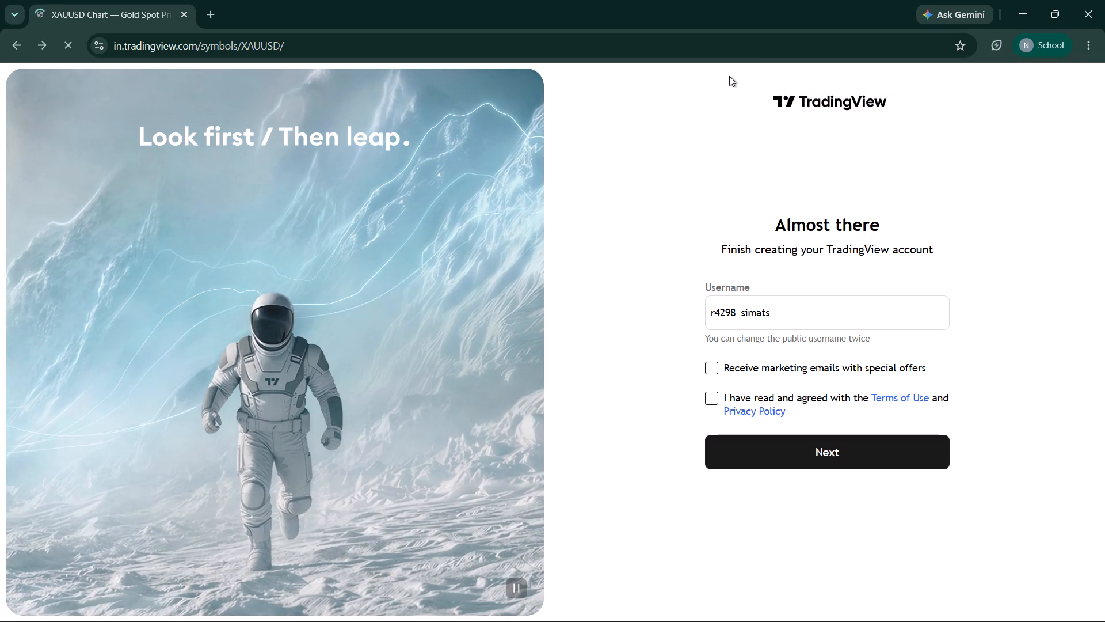
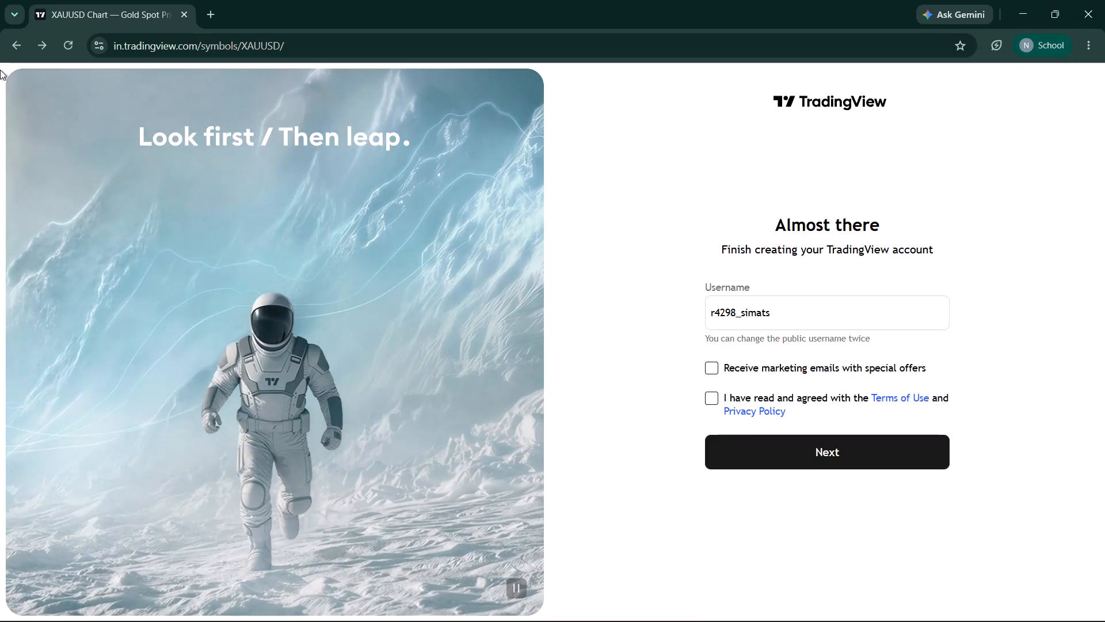
Return to the Google results for xauusd and reopen TradingView's XAUUSD gold spot price page.
click(10, 45)
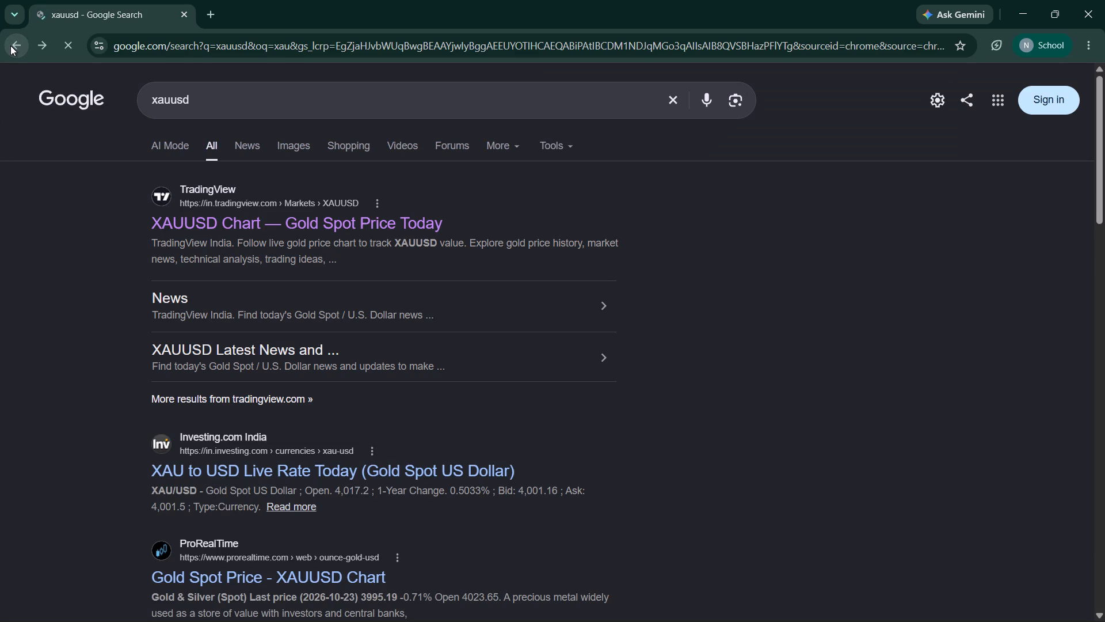
click(273, 233)
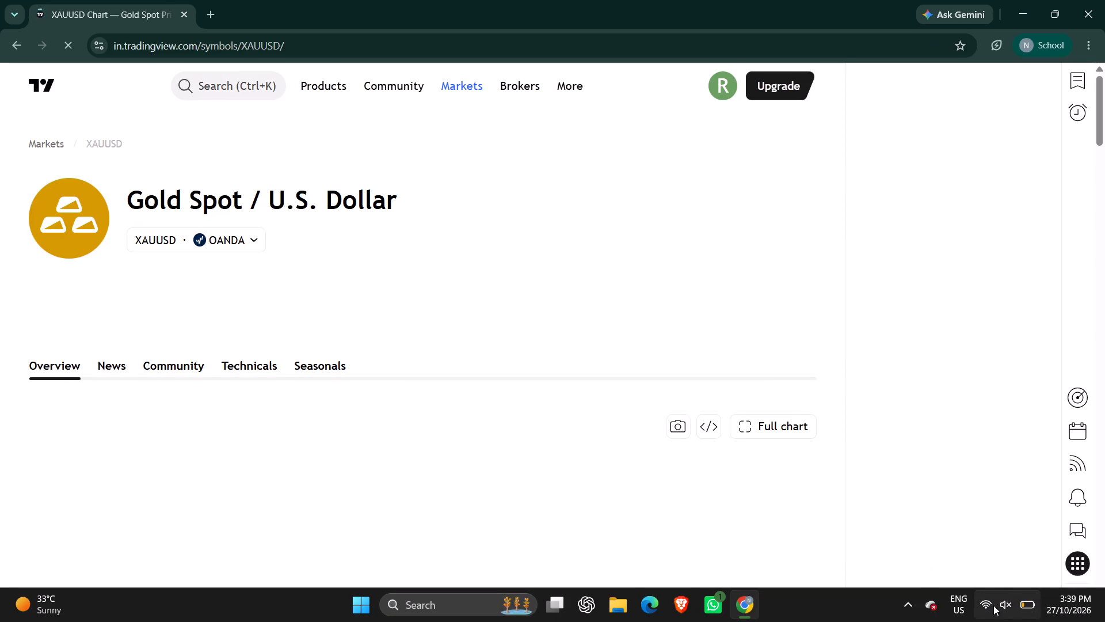
Examine the current Wi-Fi connection and the available networks, and close the network list.
click(993, 605)
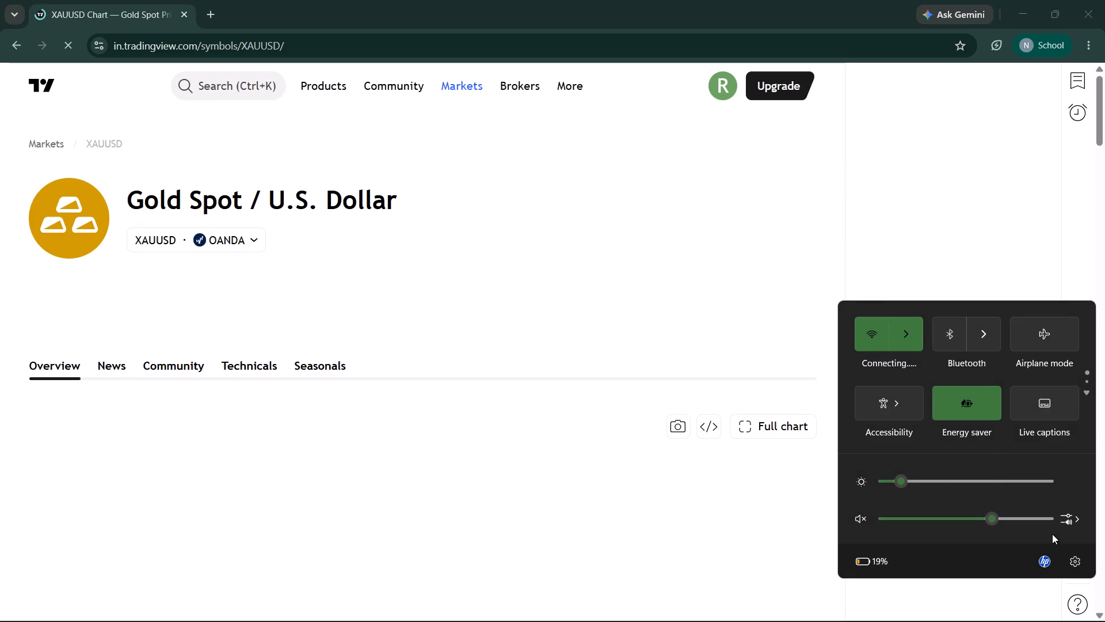
click(910, 328)
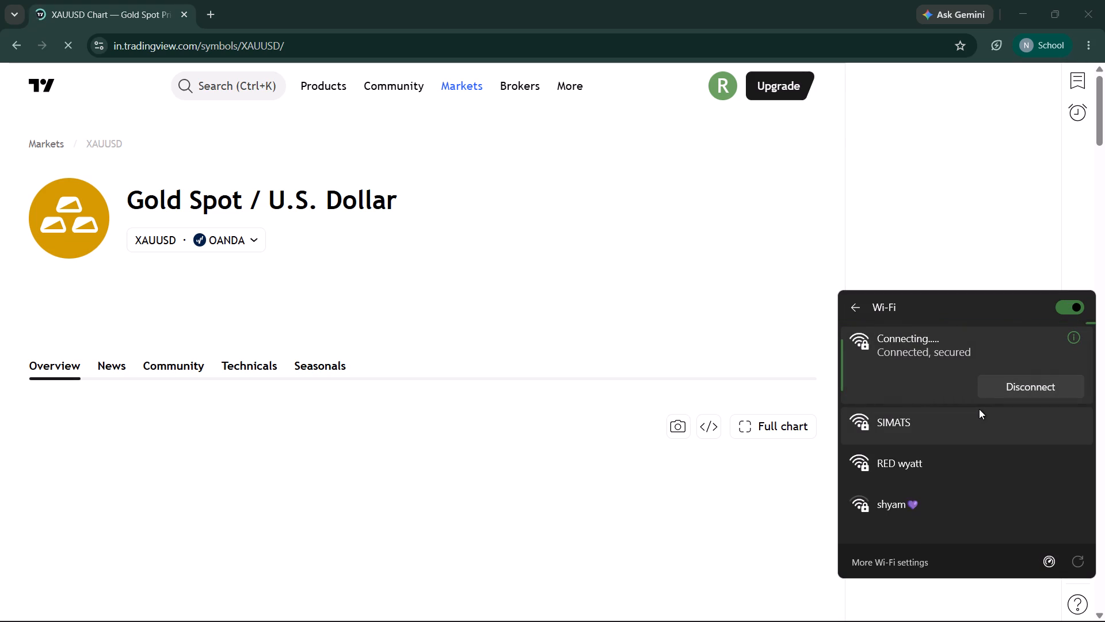
scroll(979, 409, down, 3)
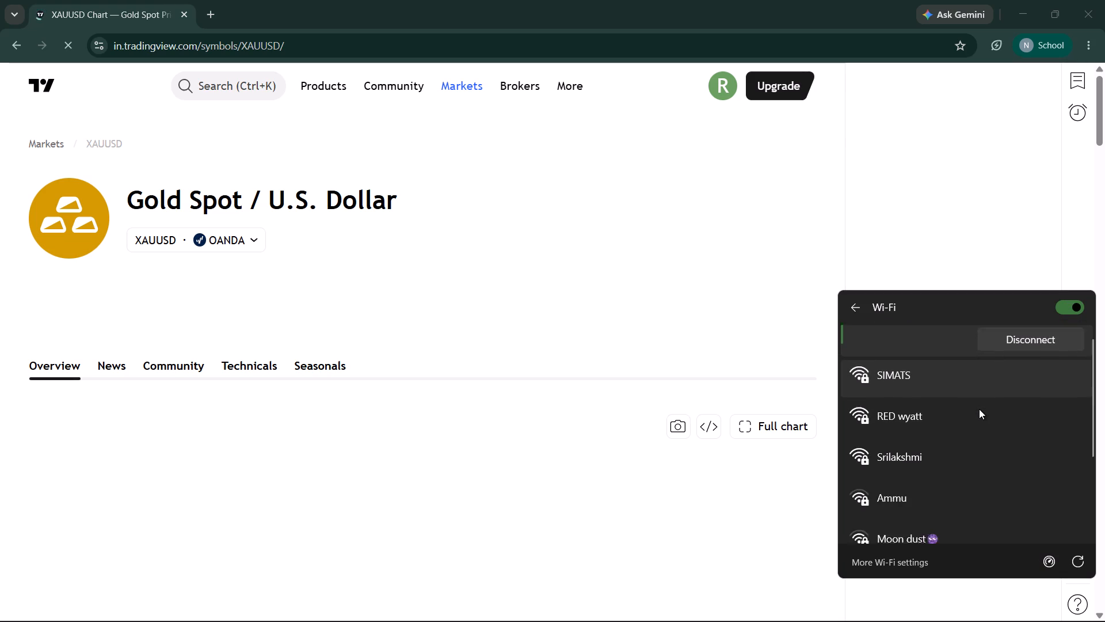
scroll(979, 409, down, 3)
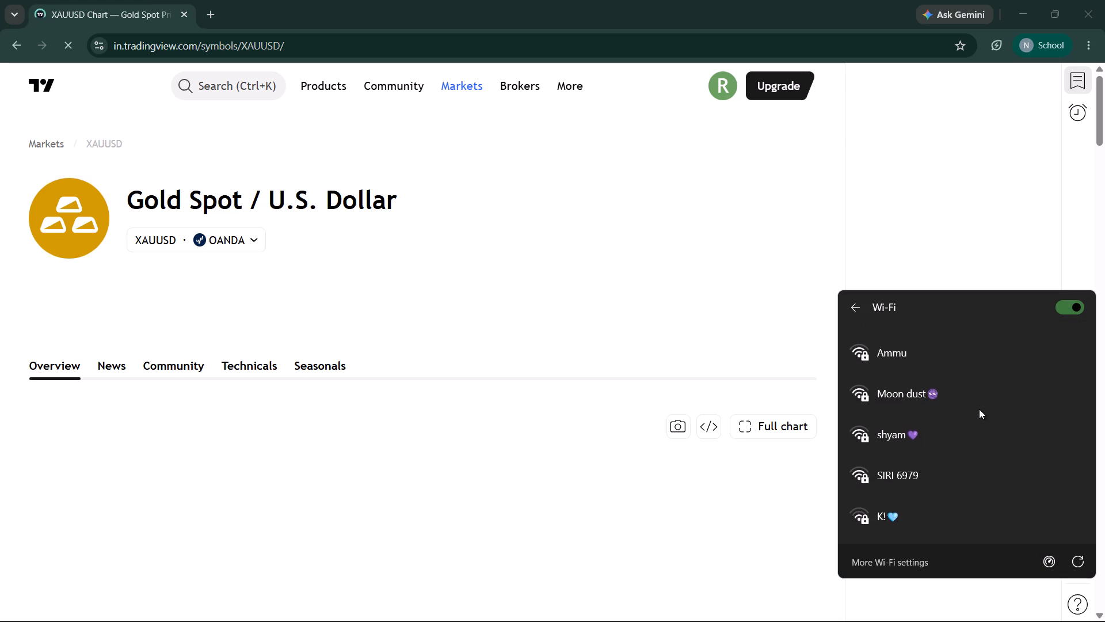
scroll(979, 409, down, 1)
scroll(979, 409, up, 4)
click(700, 324)
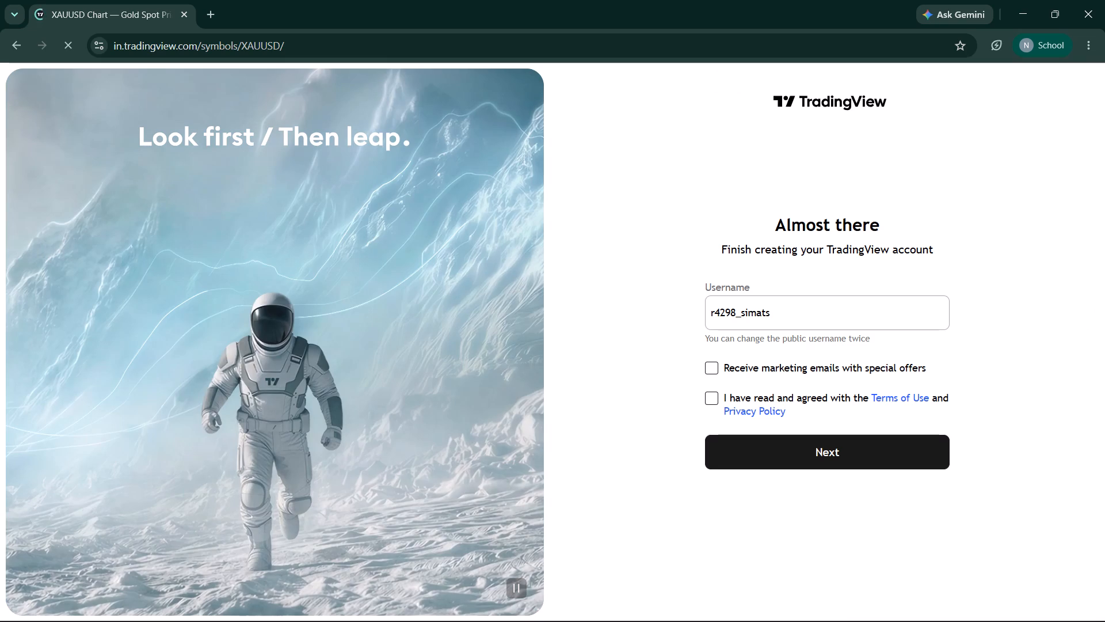
Finish creating the account with marketing emails left off and the Terms of Use and Privacy Policy accepted.
click(710, 369)
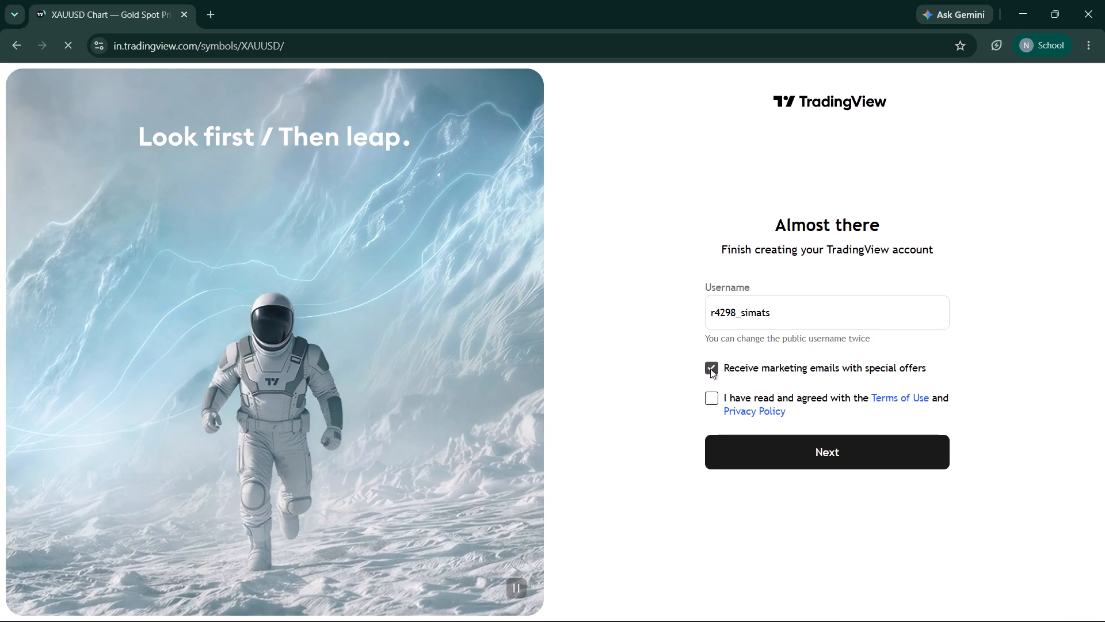
click(710, 369)
click(709, 397)
click(775, 461)
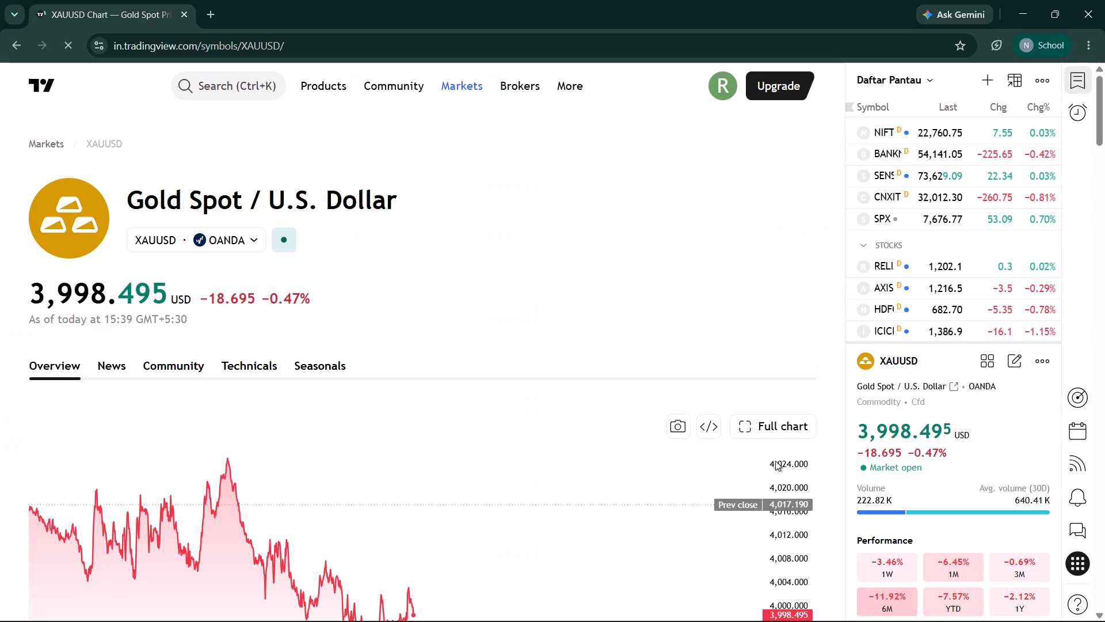
Open the full chart for Gold Spot / U.S. Dollar (XAUUSD, OANDA).
click(764, 432)
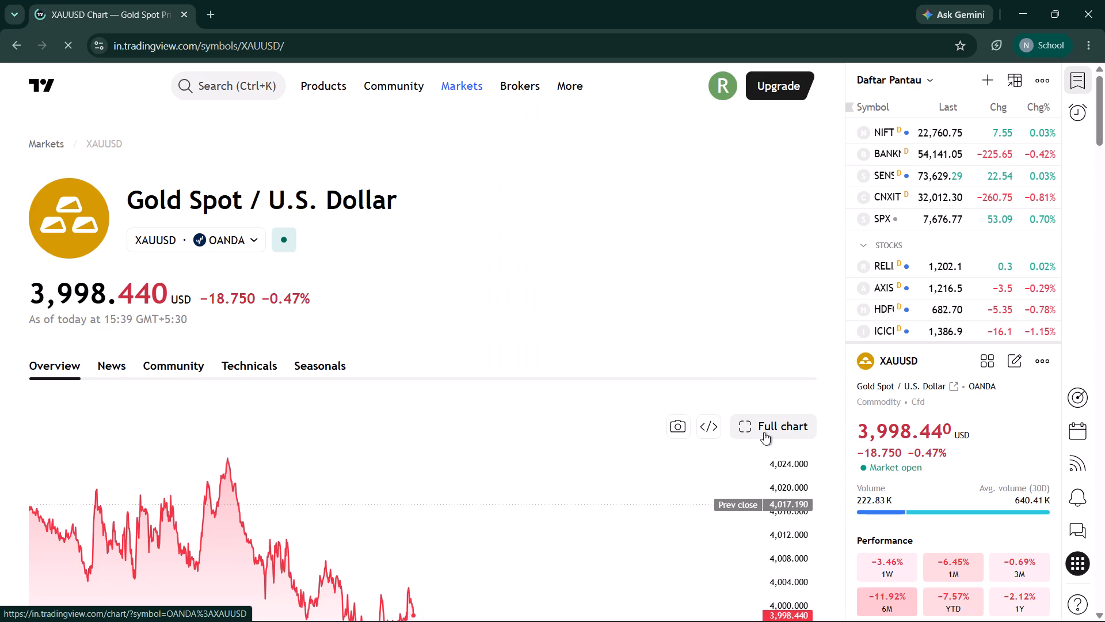
click(764, 432)
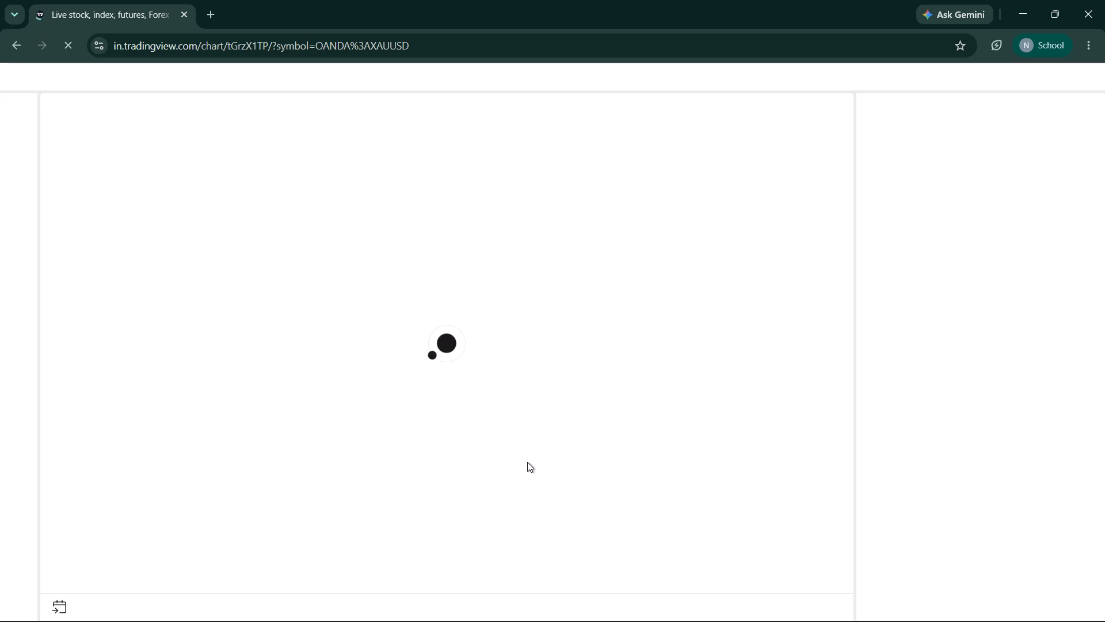
click(528, 455)
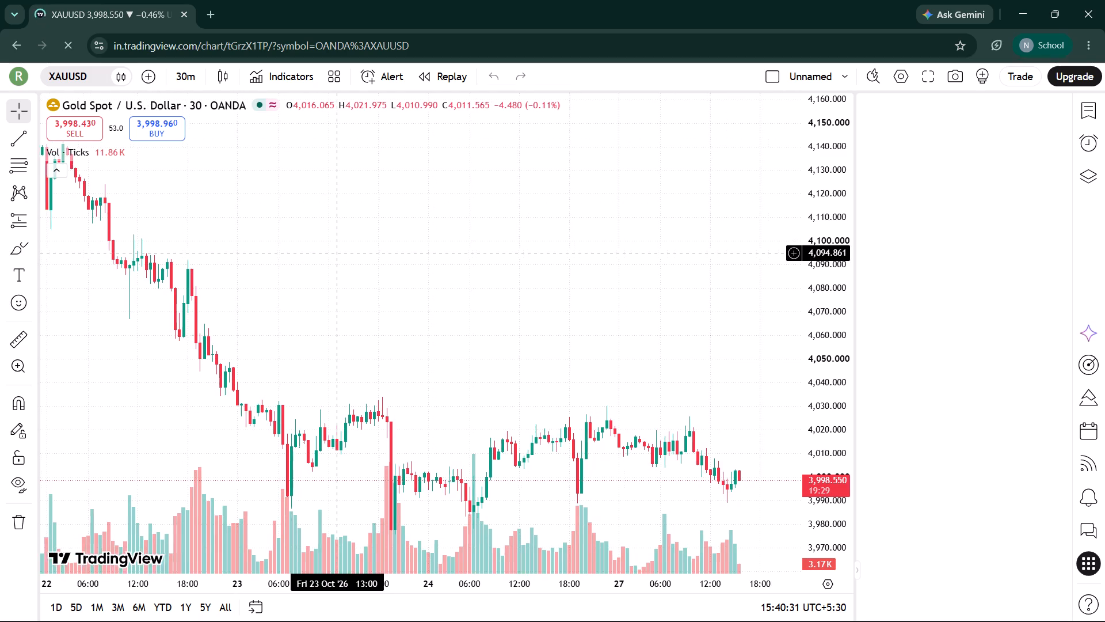
drag(616, 427, 630, 255)
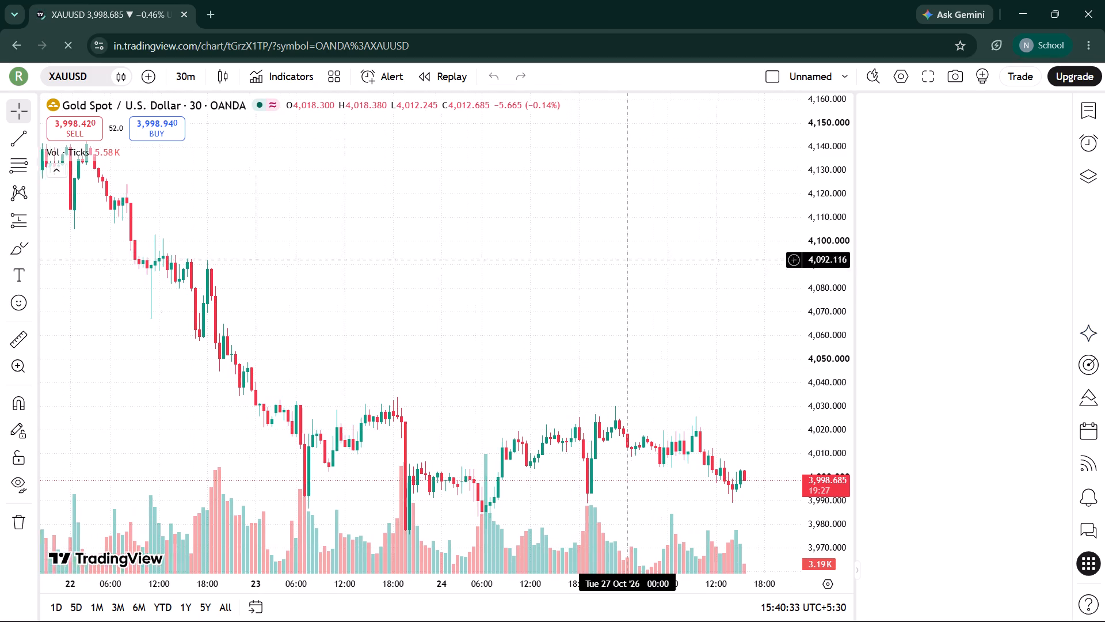
drag(630, 255, 628, 329)
drag(628, 329, 655, 451)
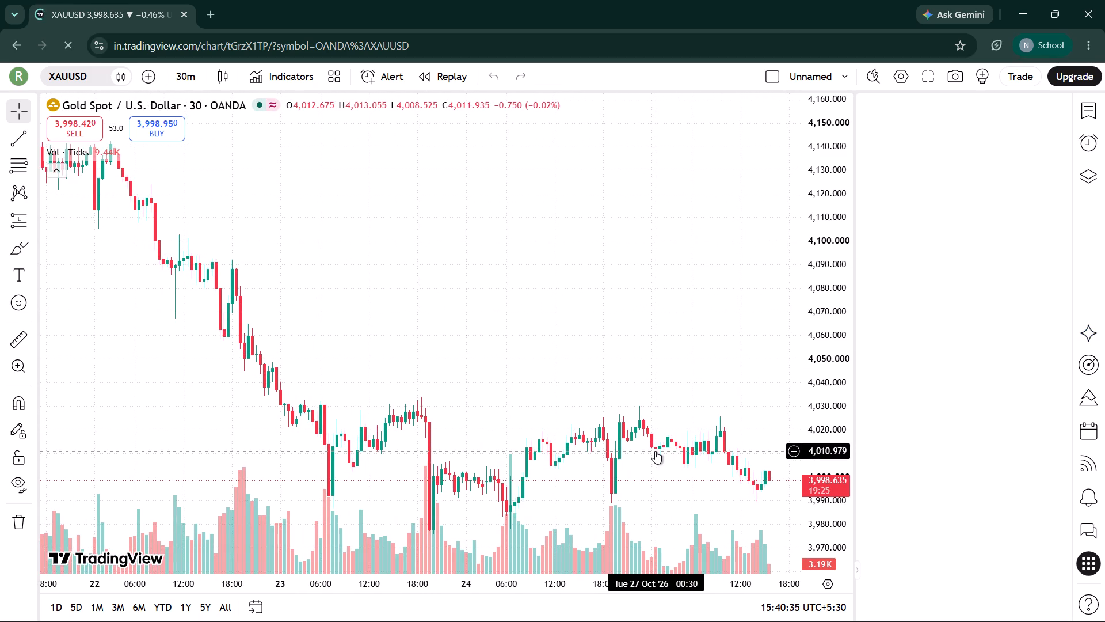
drag(655, 451, 630, 294)
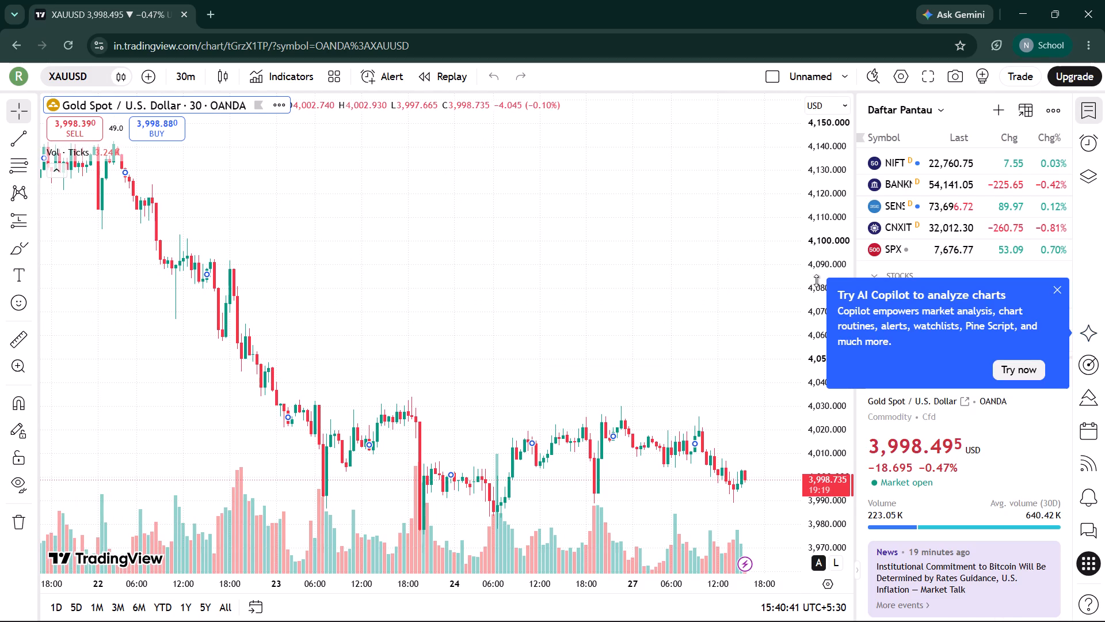
drag(825, 279, 828, 350)
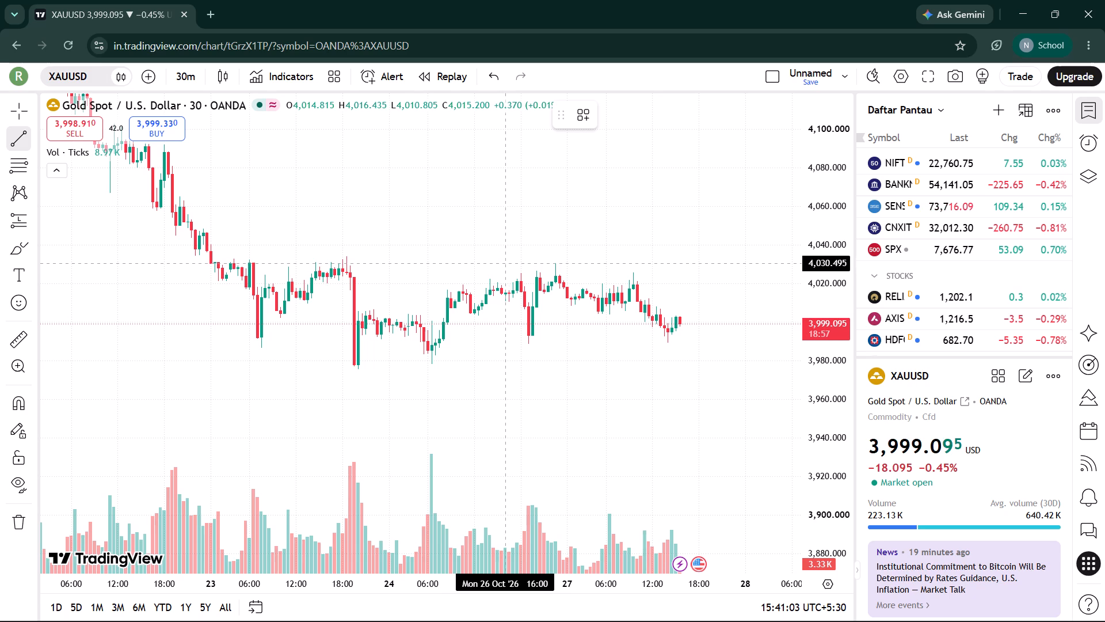
drag(504, 263, 886, 274)
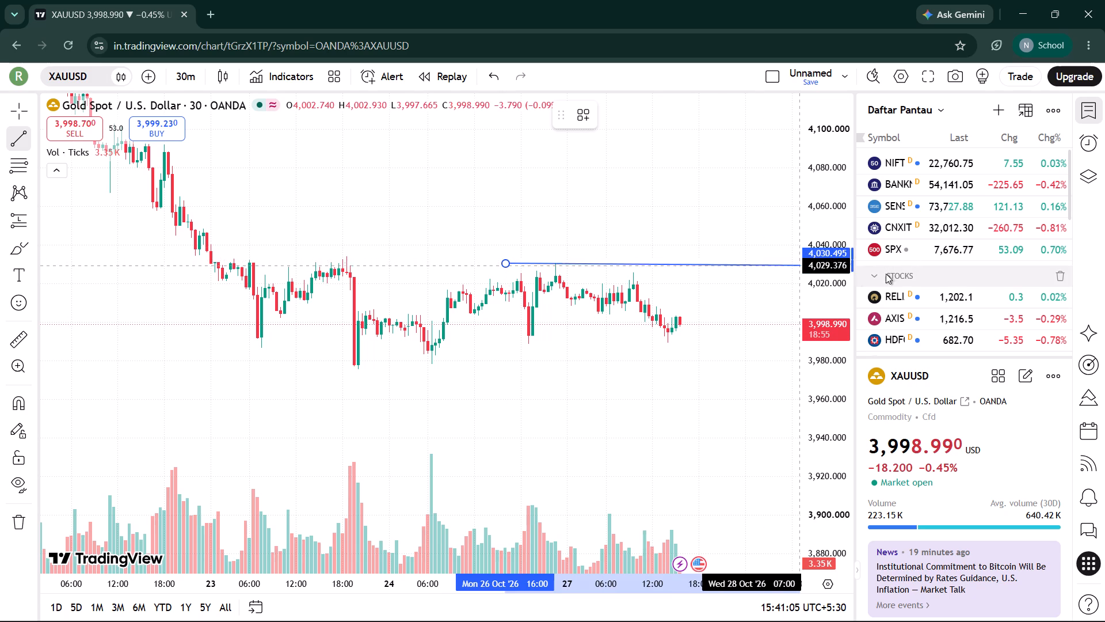
drag(886, 274, 730, 266)
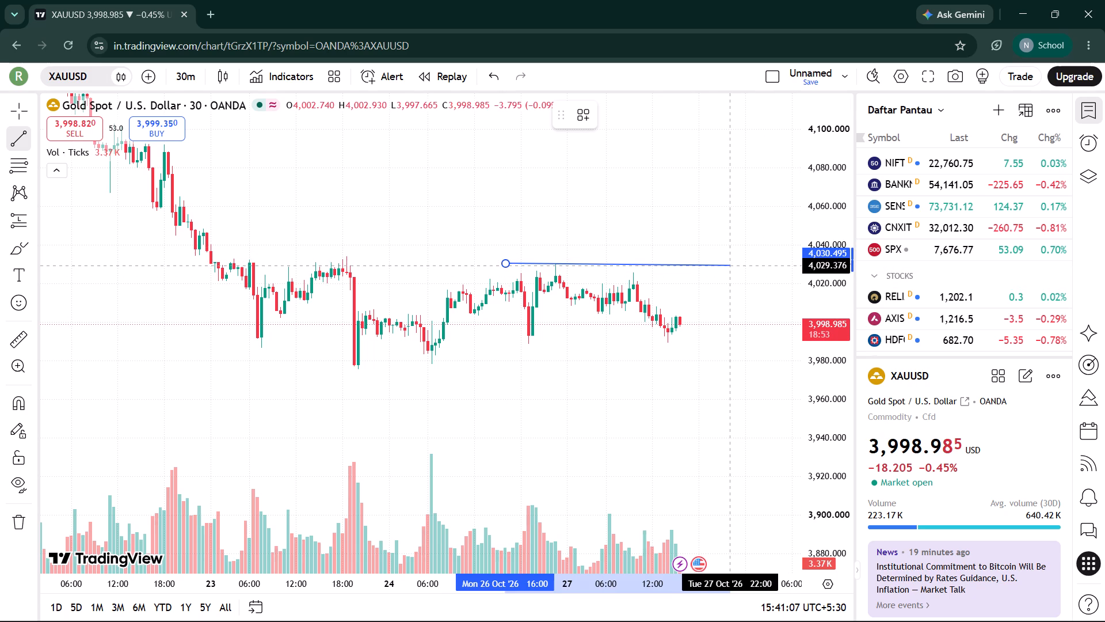
drag(730, 266, 729, 266)
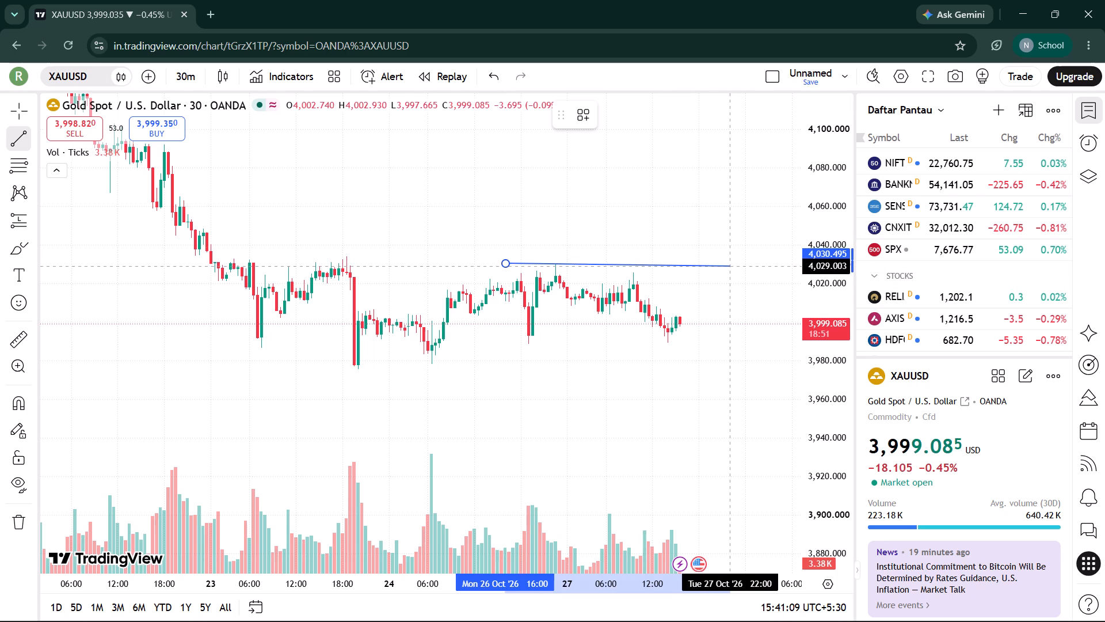
drag(729, 266, 729, 263)
click(729, 263)
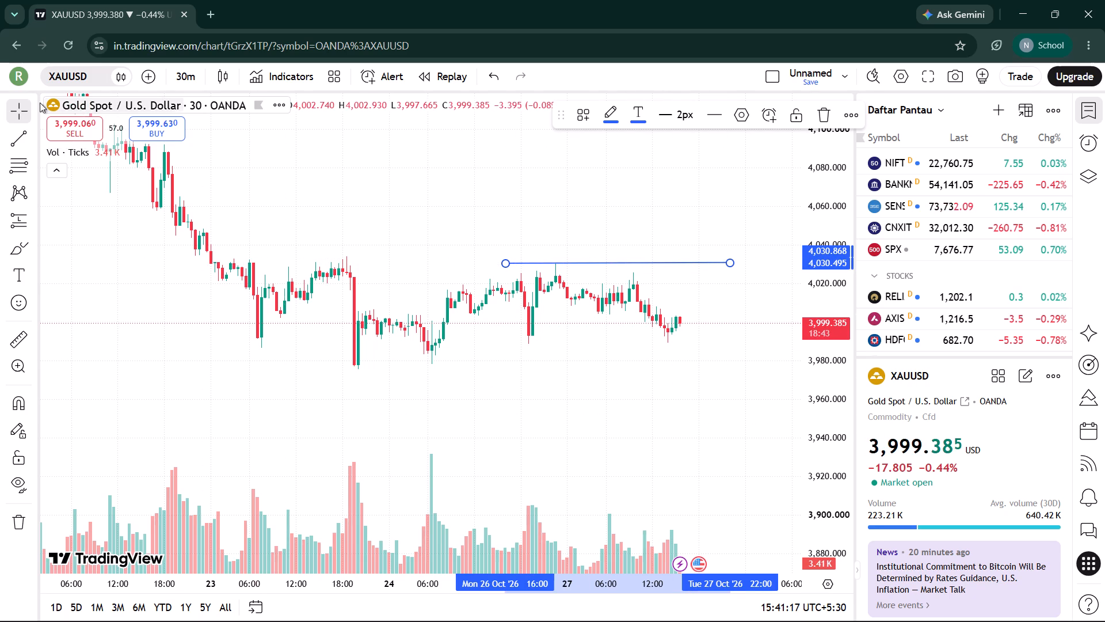
Draw a second near-horizontal trend line along the recent lows at about 3,989, from 26 Oct 16:00 to 27 Oct 22:00.
click(18, 139)
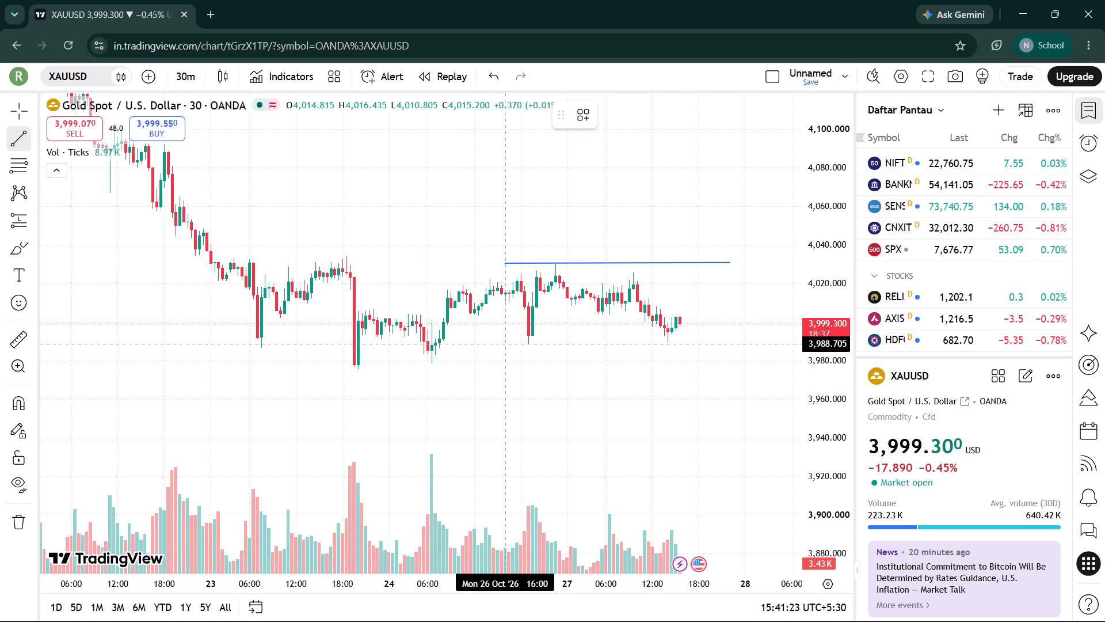
drag(504, 344, 714, 348)
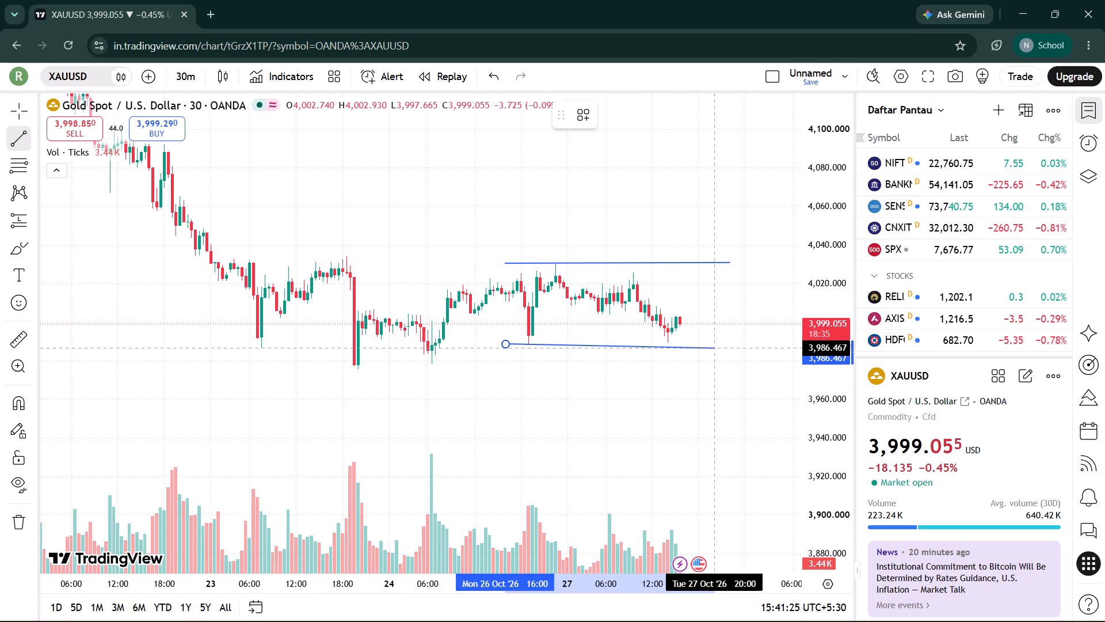
drag(714, 348, 716, 343)
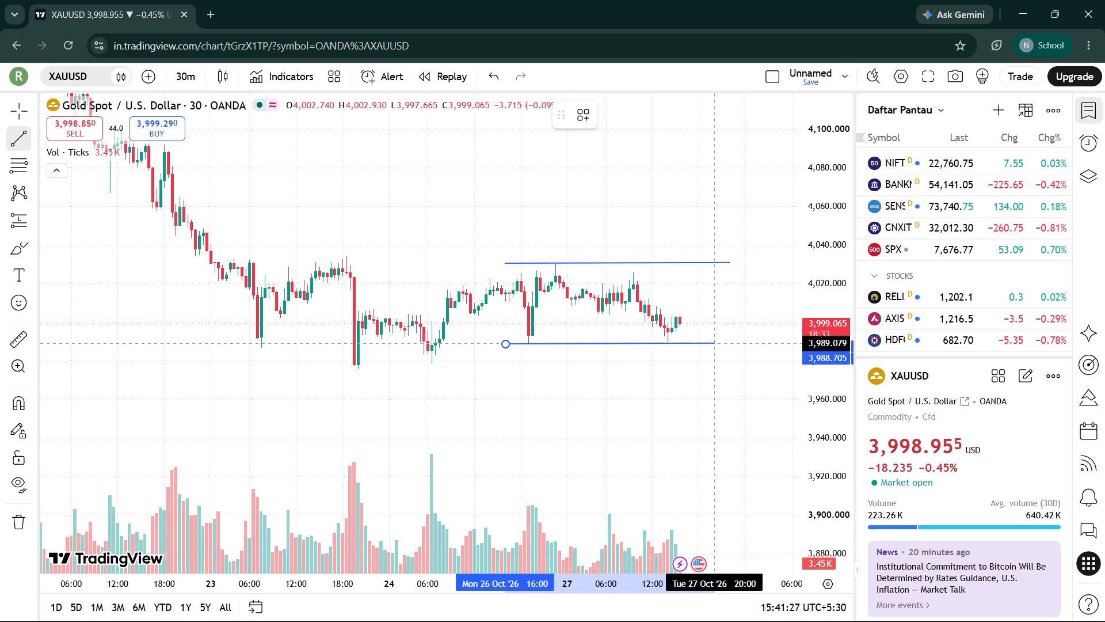
drag(716, 343, 719, 342)
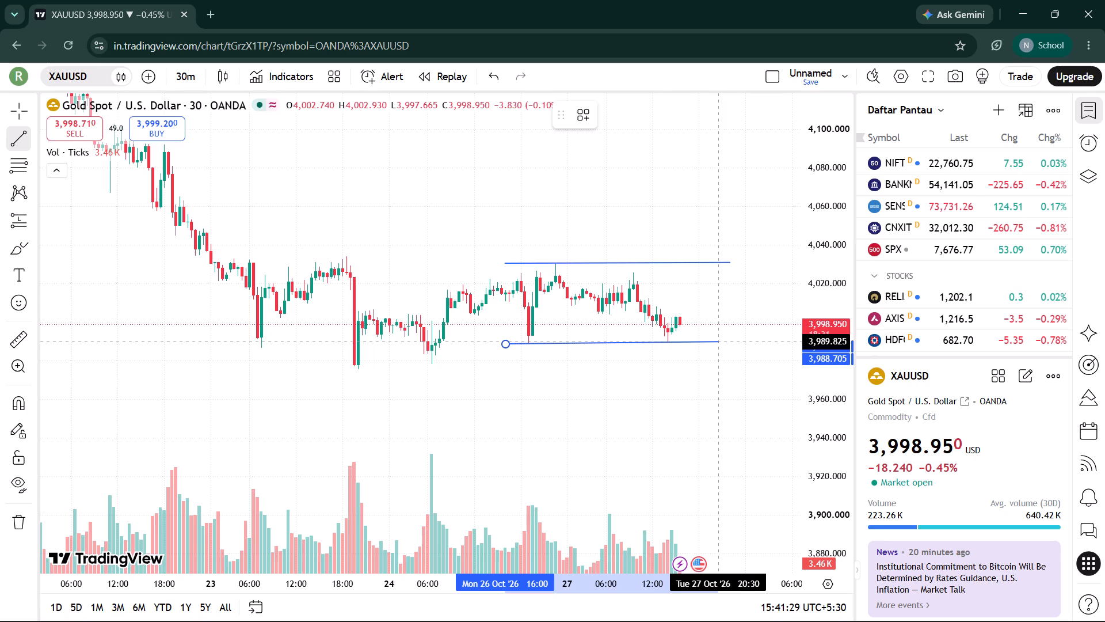
drag(719, 342, 726, 342)
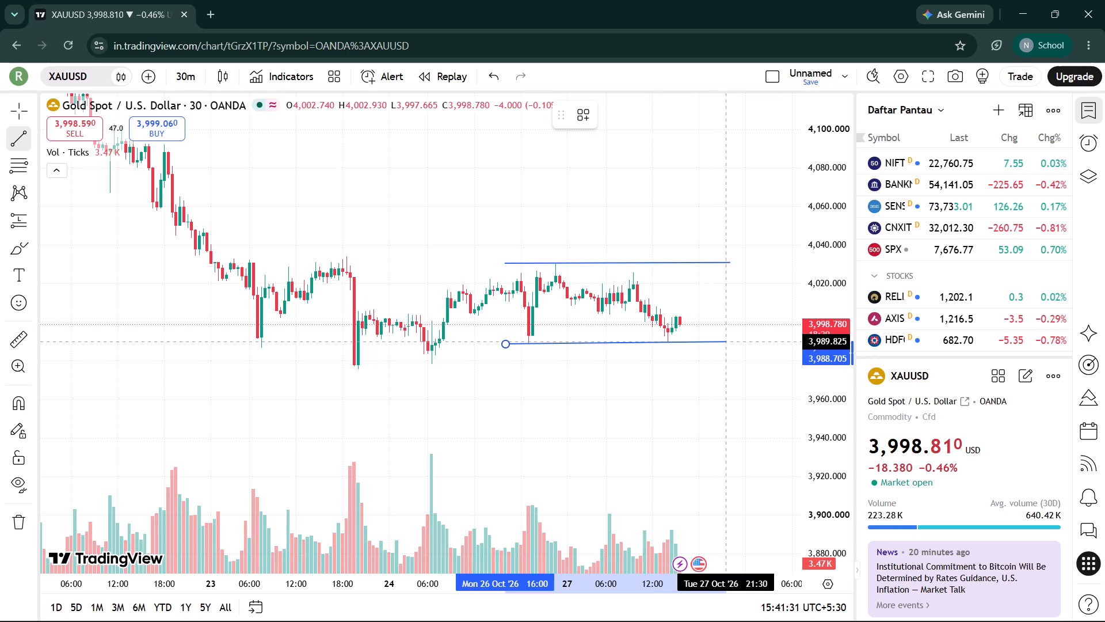
drag(726, 342, 730, 342)
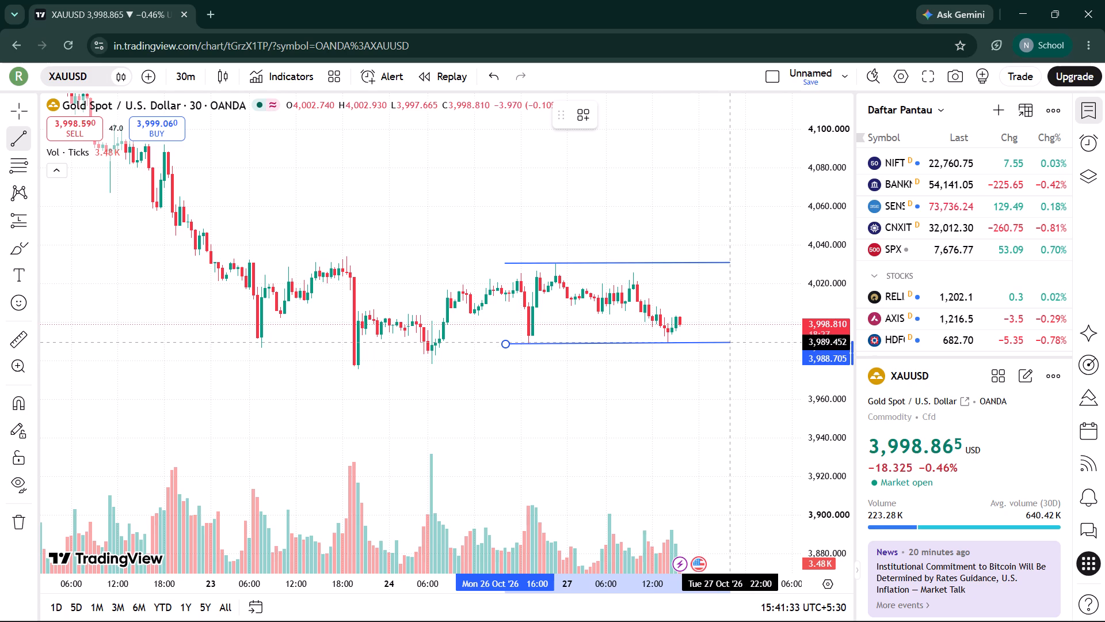
drag(730, 342, 730, 343)
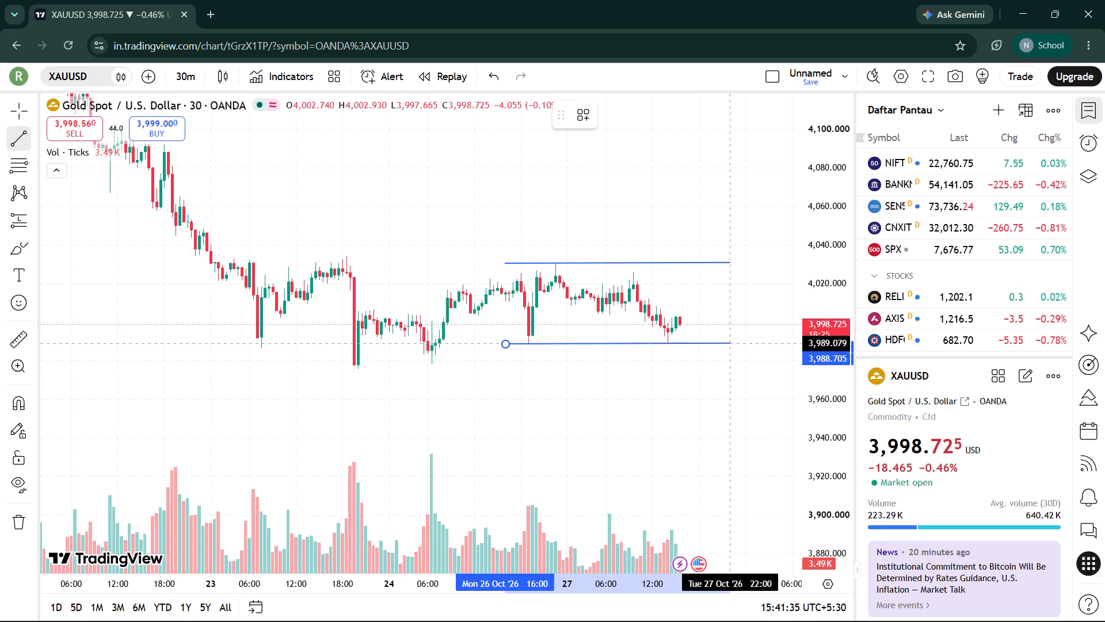
click(730, 343)
click(746, 289)
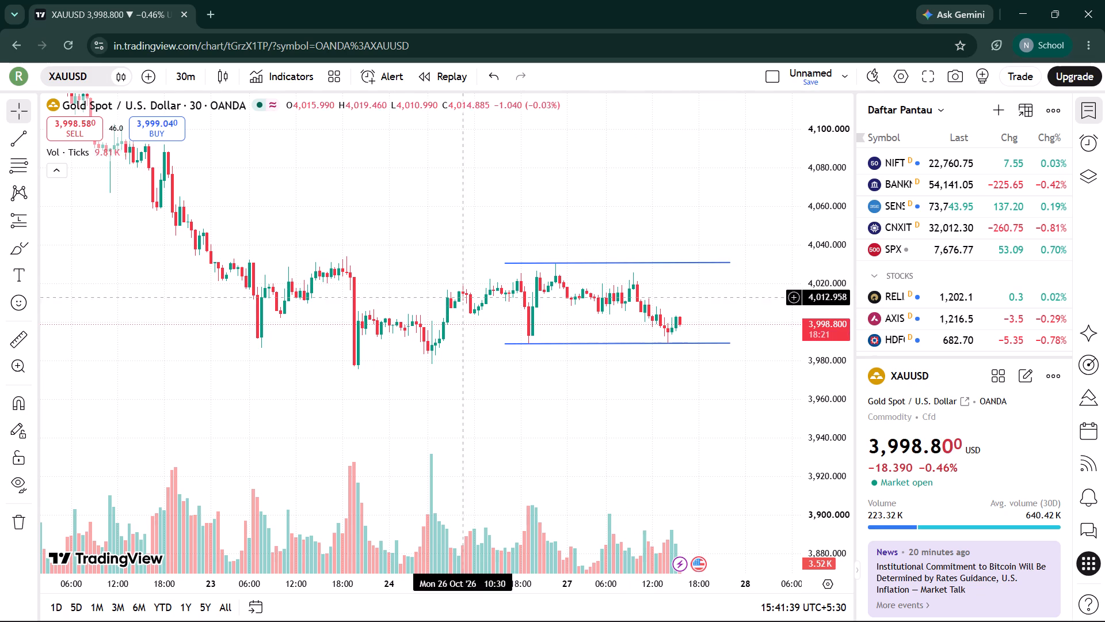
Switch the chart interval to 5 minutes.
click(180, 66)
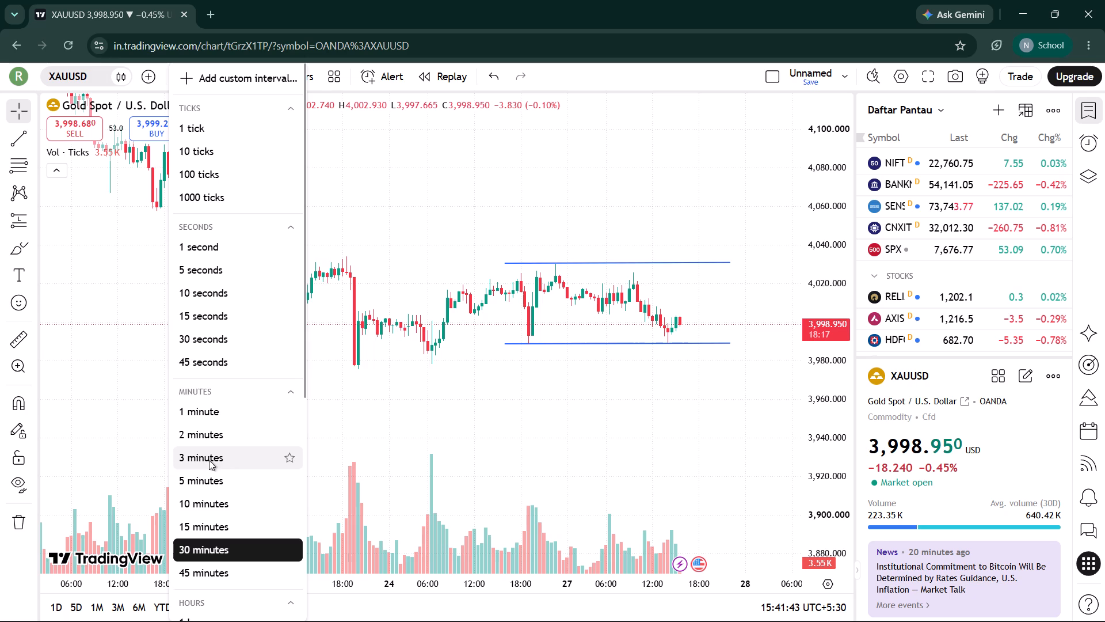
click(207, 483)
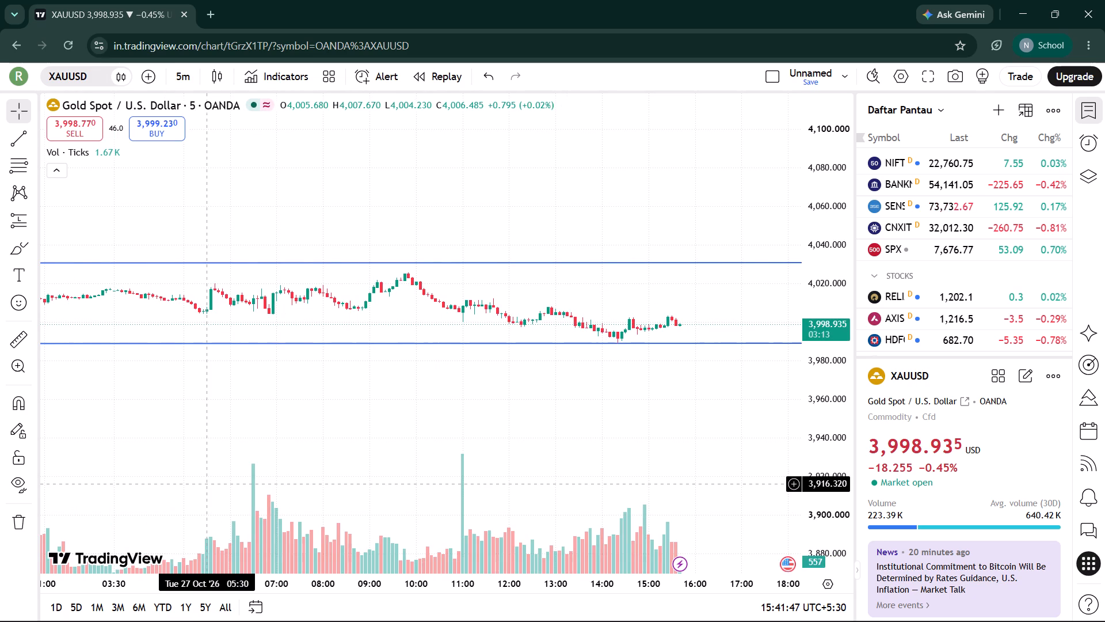
Switch the chart interval to 15 minutes and close the custom intervals upgrade offer.
click(182, 82)
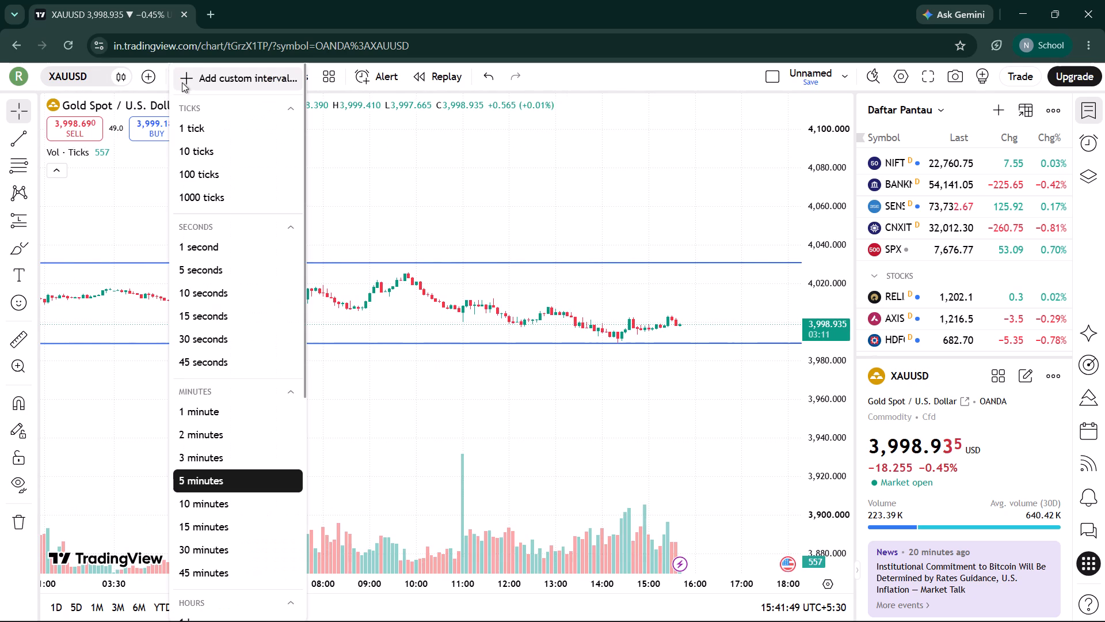
click(192, 495)
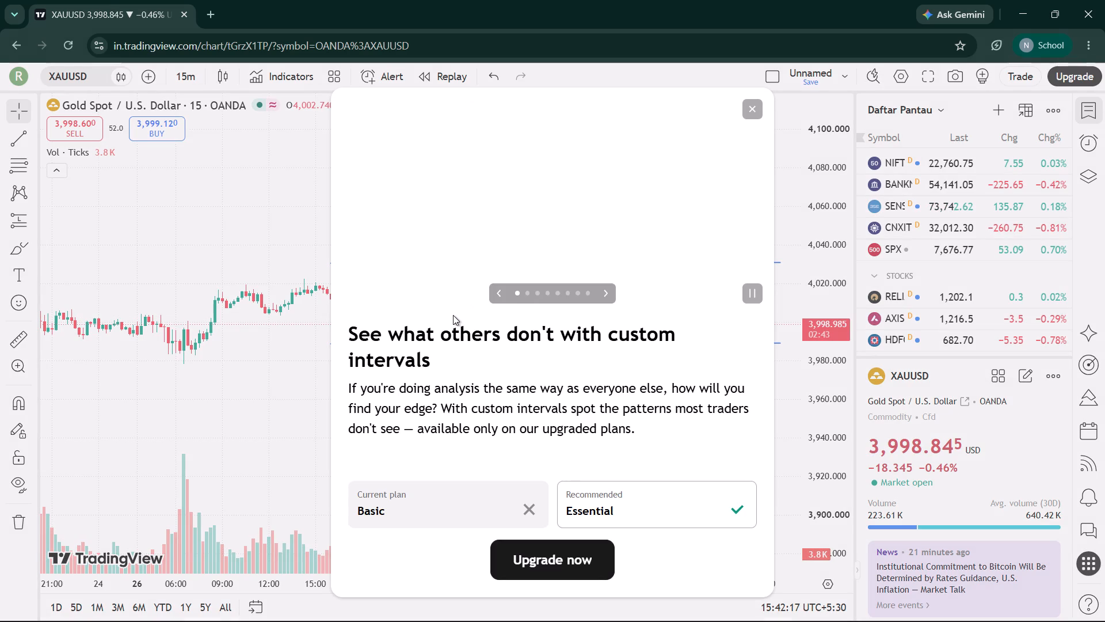
click(749, 107)
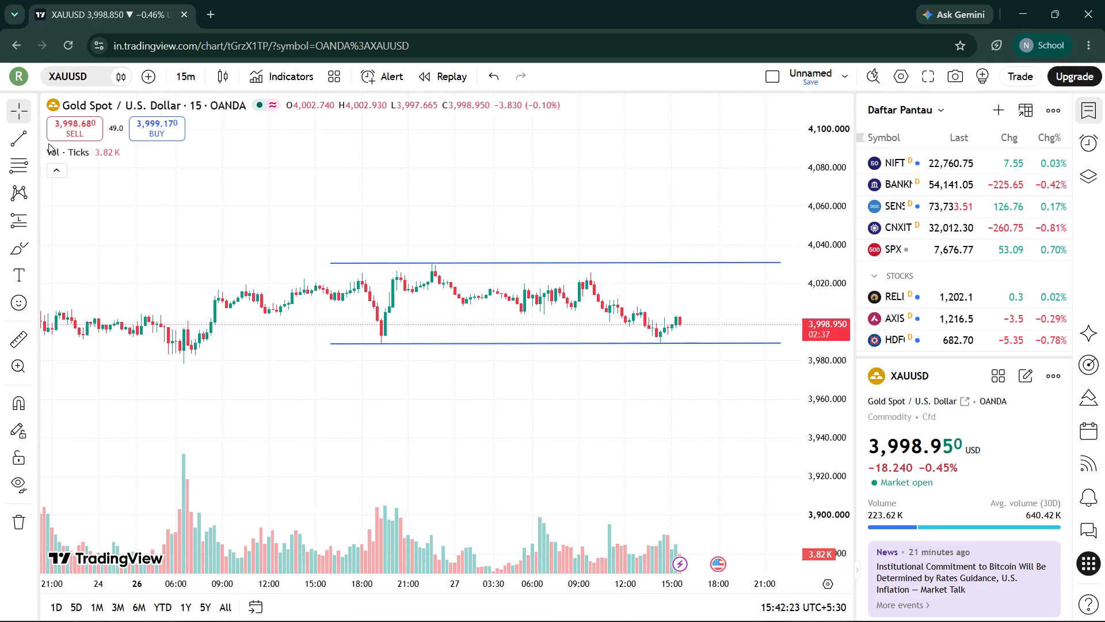
Try to activate the Fibonacci drawing tool for marking up the 15-minute chart.
click(18, 160)
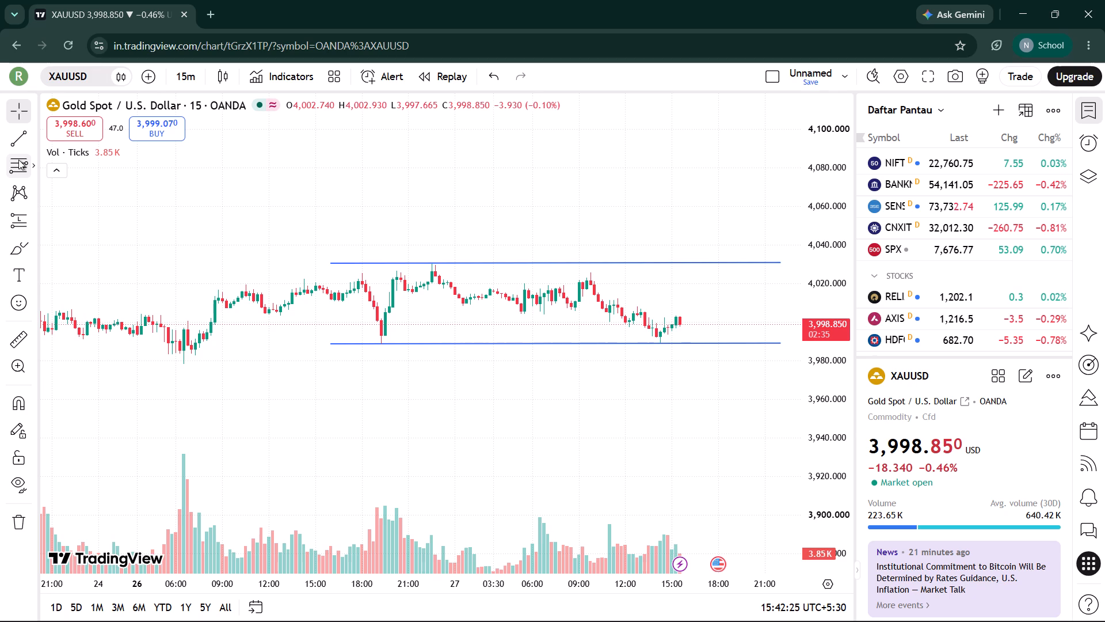
click(18, 160)
click(19, 168)
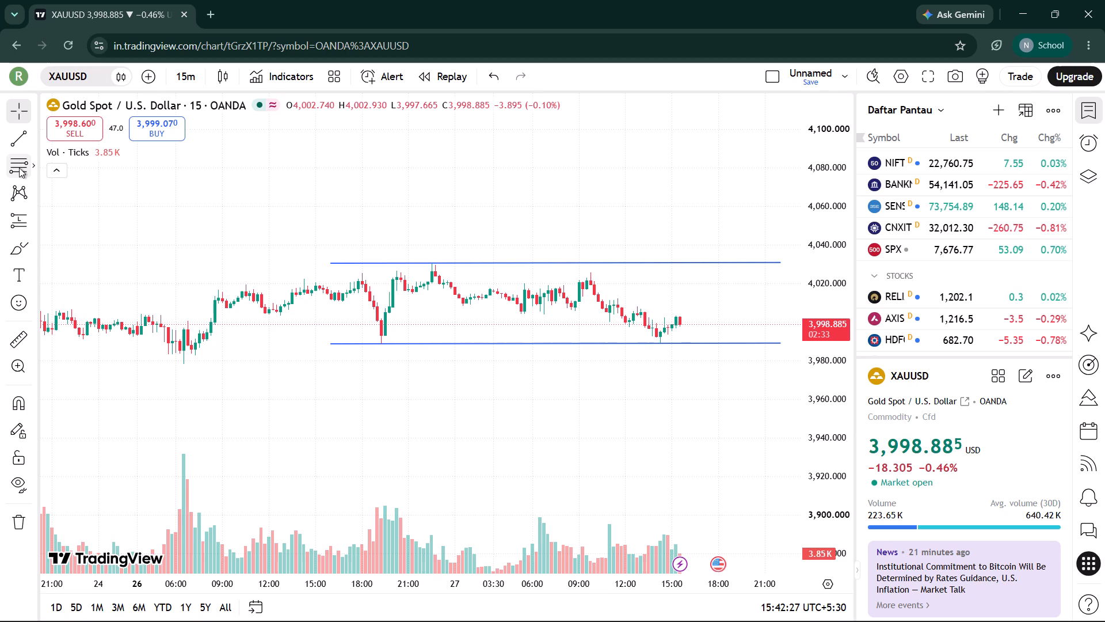
drag(473, 290, 540, 293)
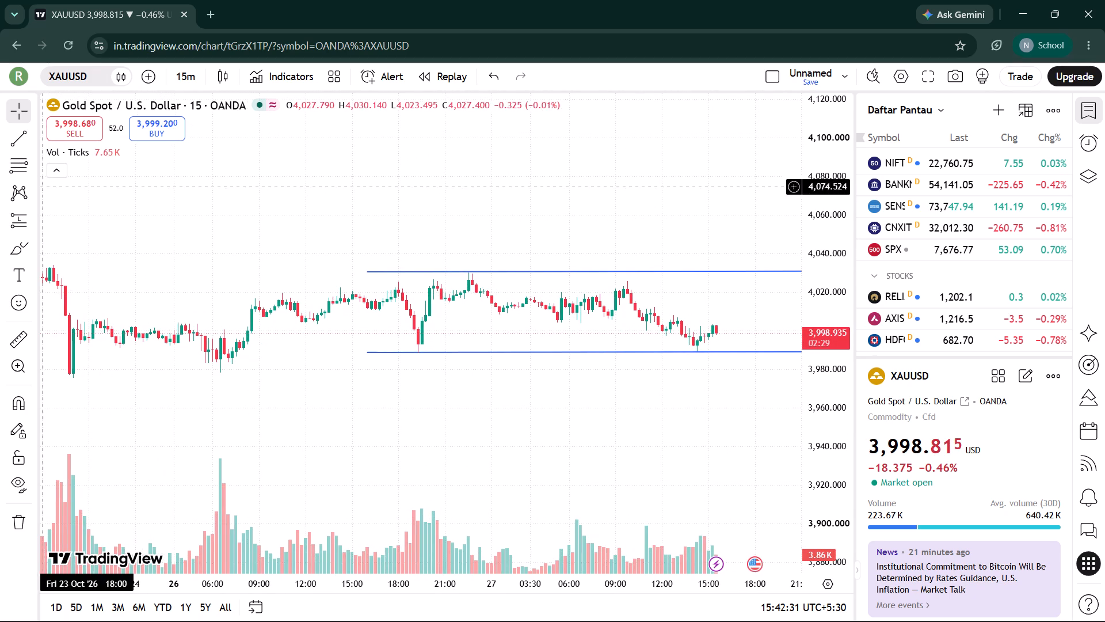
click(18, 167)
click(25, 161)
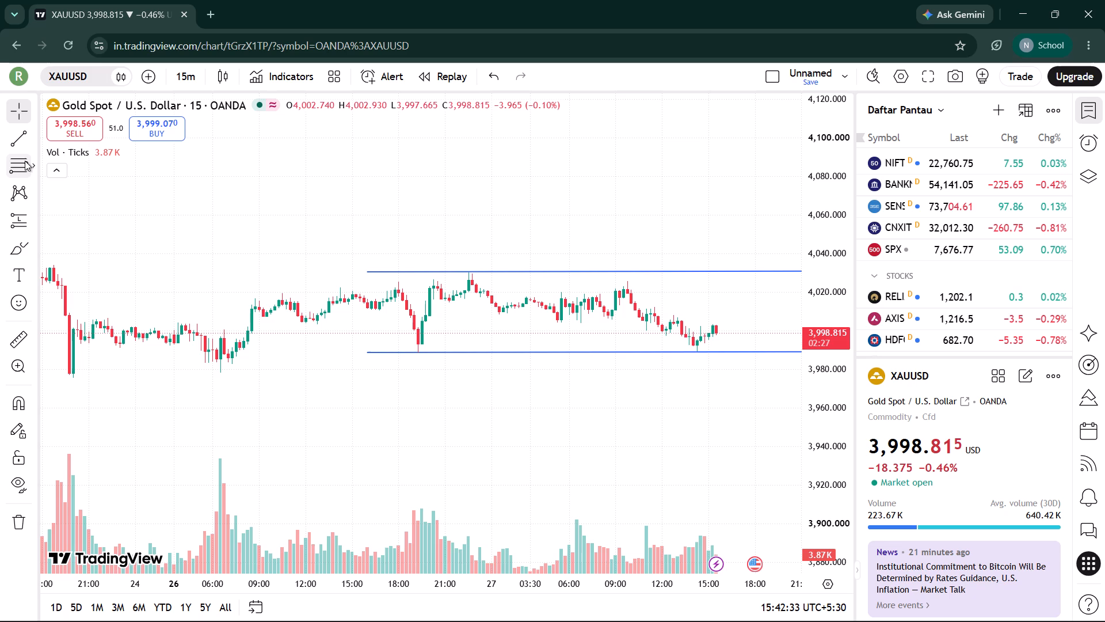
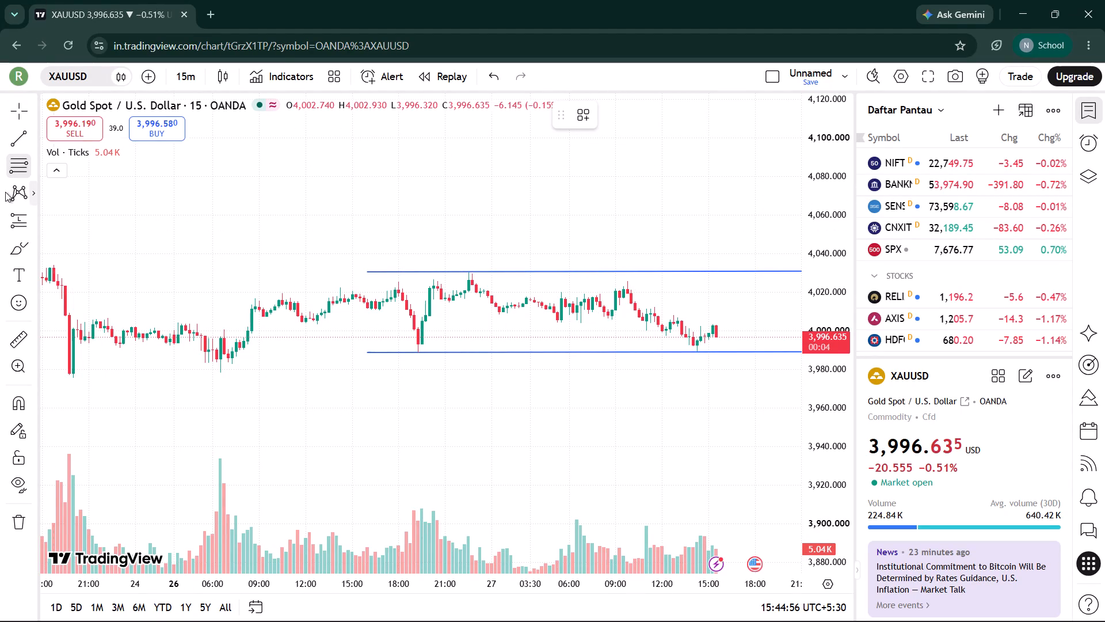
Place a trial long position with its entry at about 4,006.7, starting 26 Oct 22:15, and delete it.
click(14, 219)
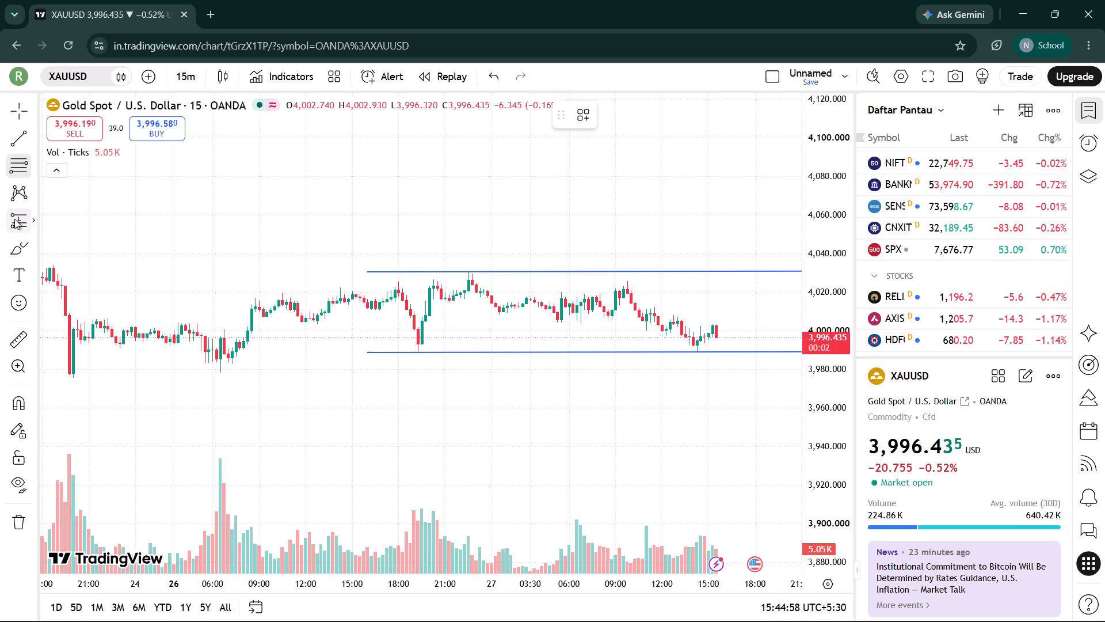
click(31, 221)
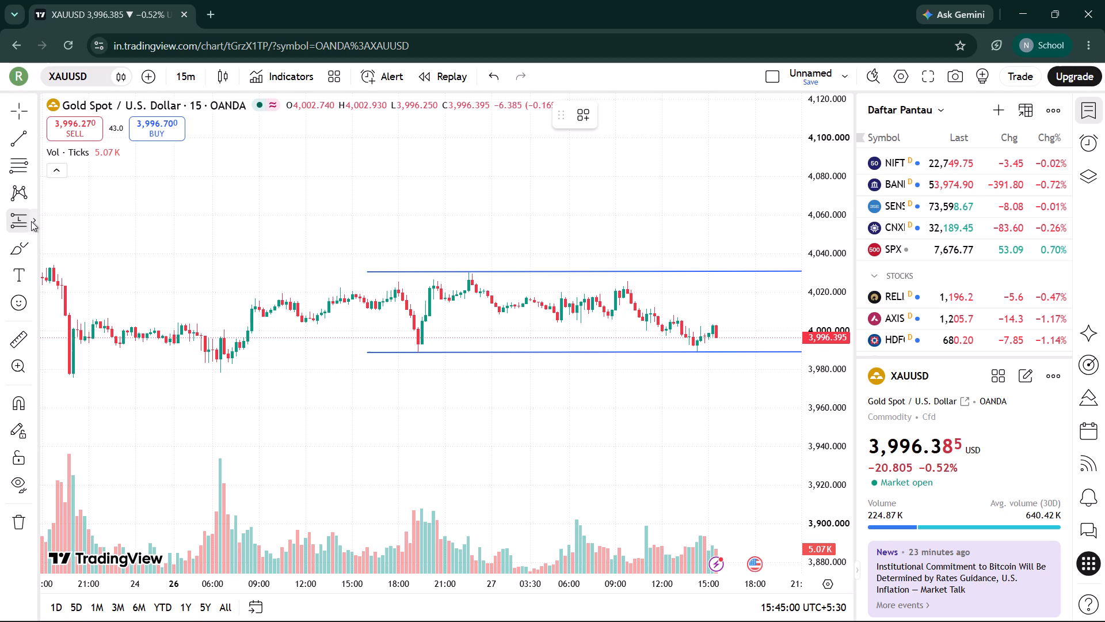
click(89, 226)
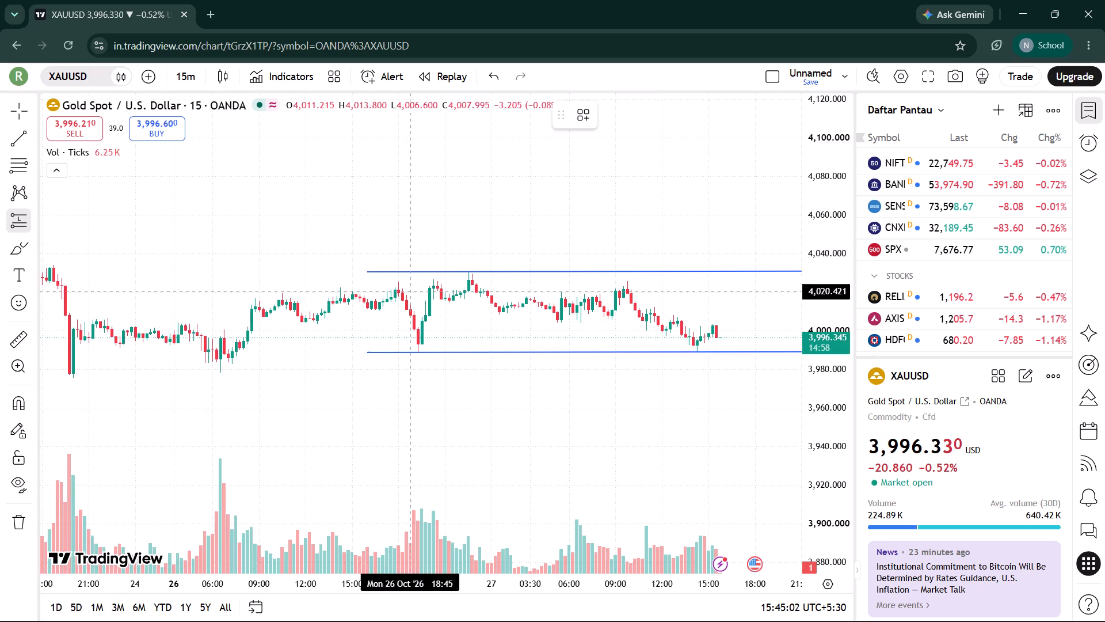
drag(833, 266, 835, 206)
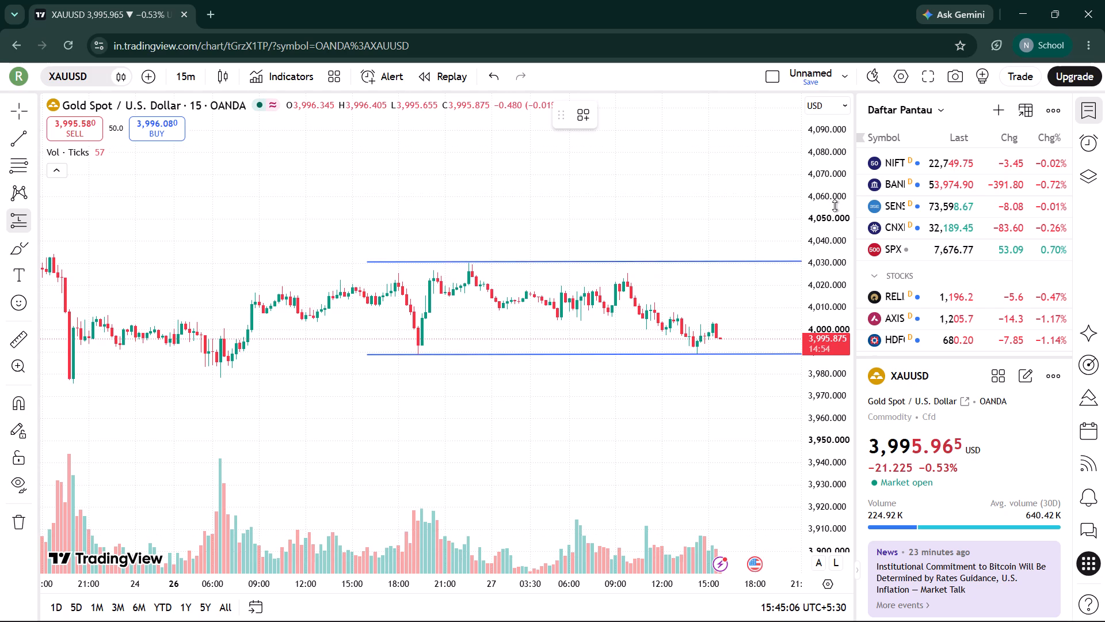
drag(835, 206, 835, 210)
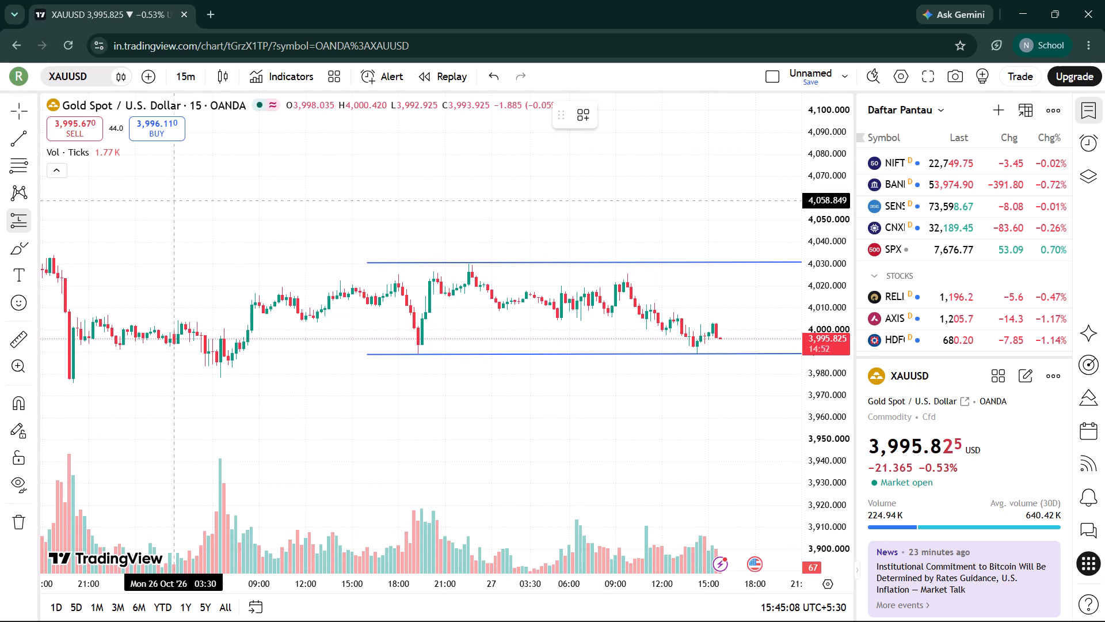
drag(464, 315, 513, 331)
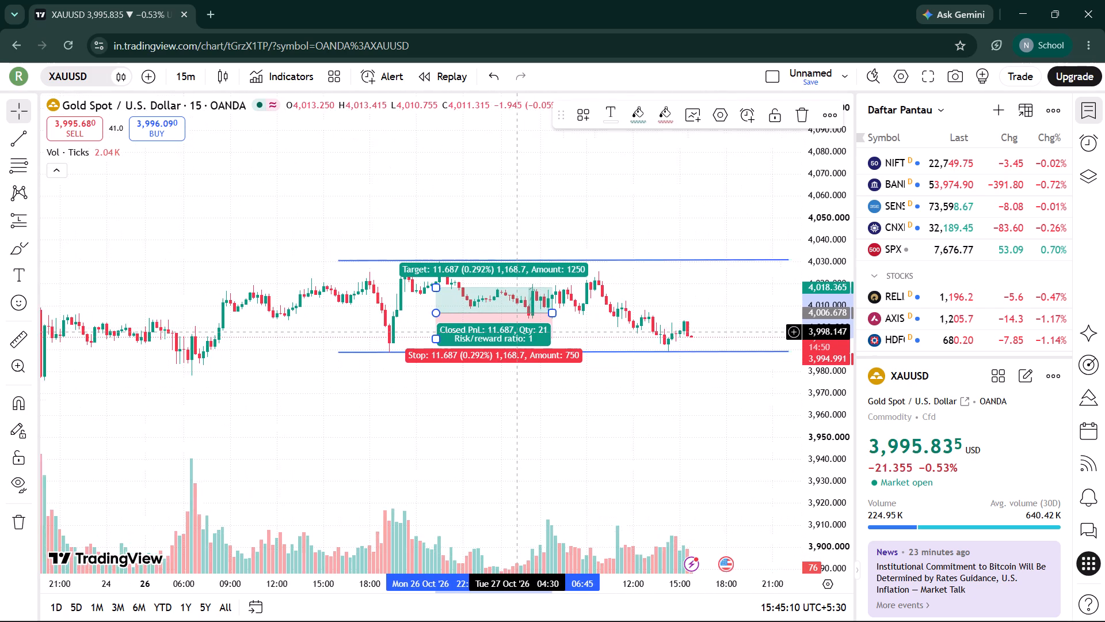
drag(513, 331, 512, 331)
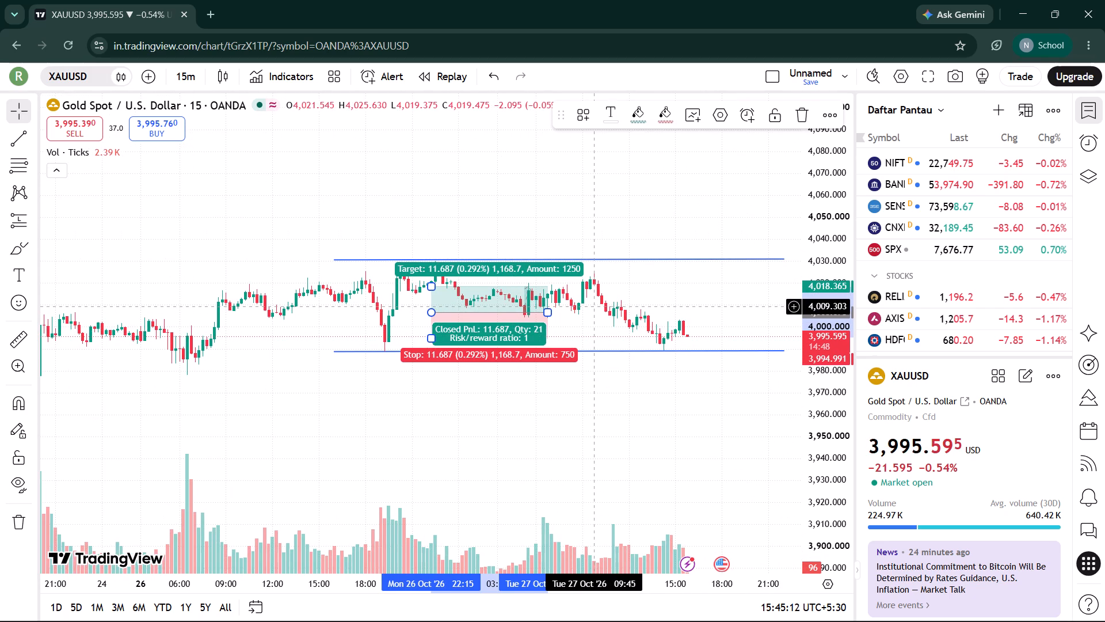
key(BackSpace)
Place a long position with its entry at about 4,005.7, starting around 27 Oct 05:30 and ending at 13:00.
click(20, 164)
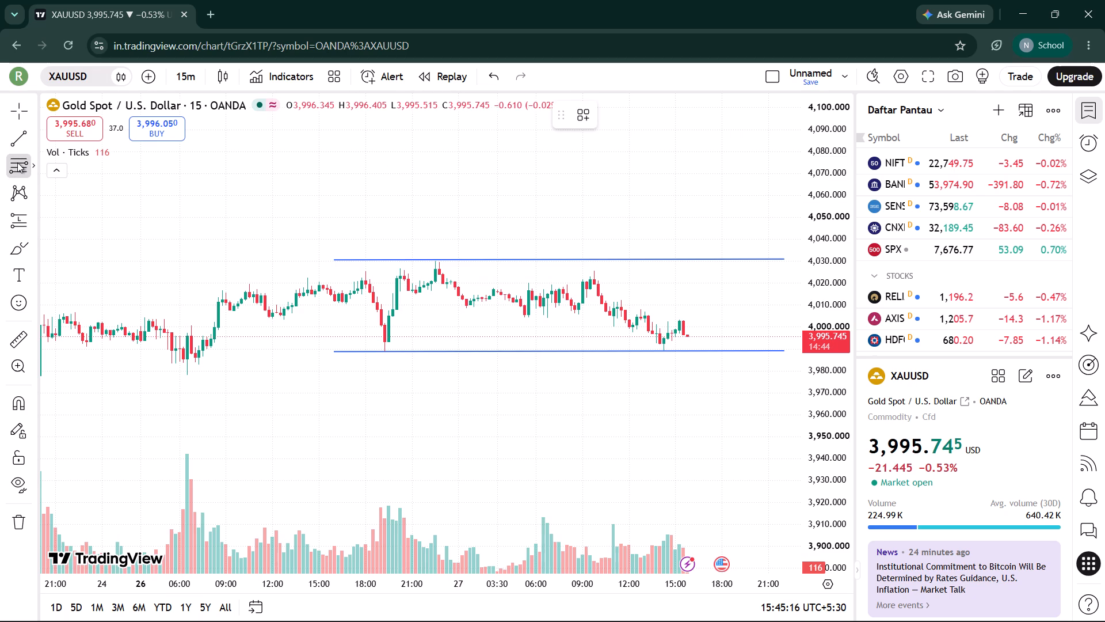
click(17, 162)
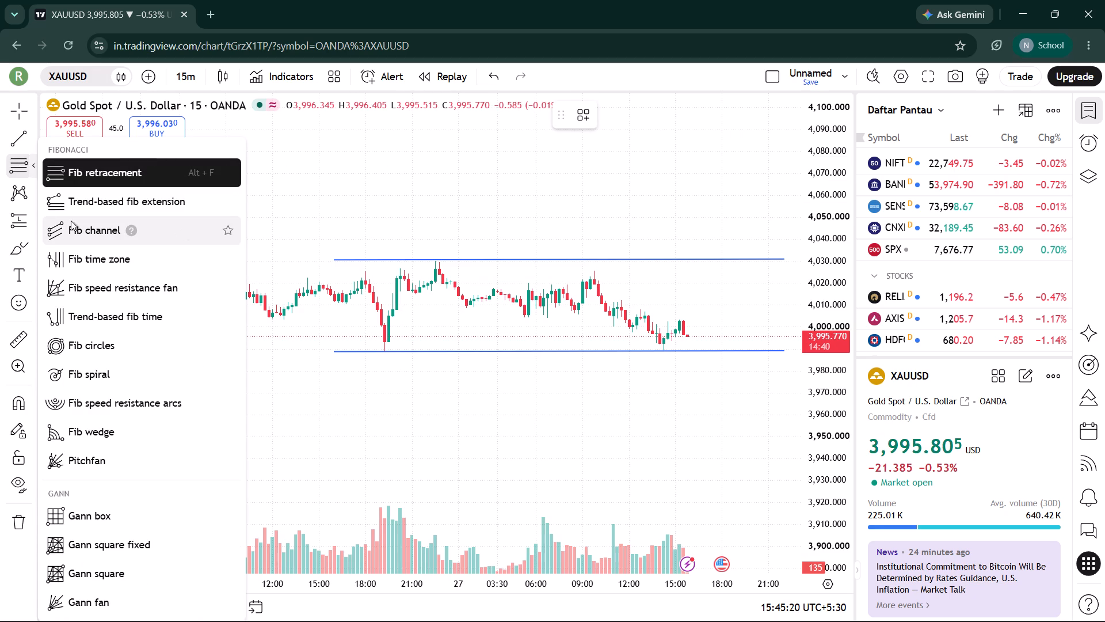
click(14, 222)
click(14, 222)
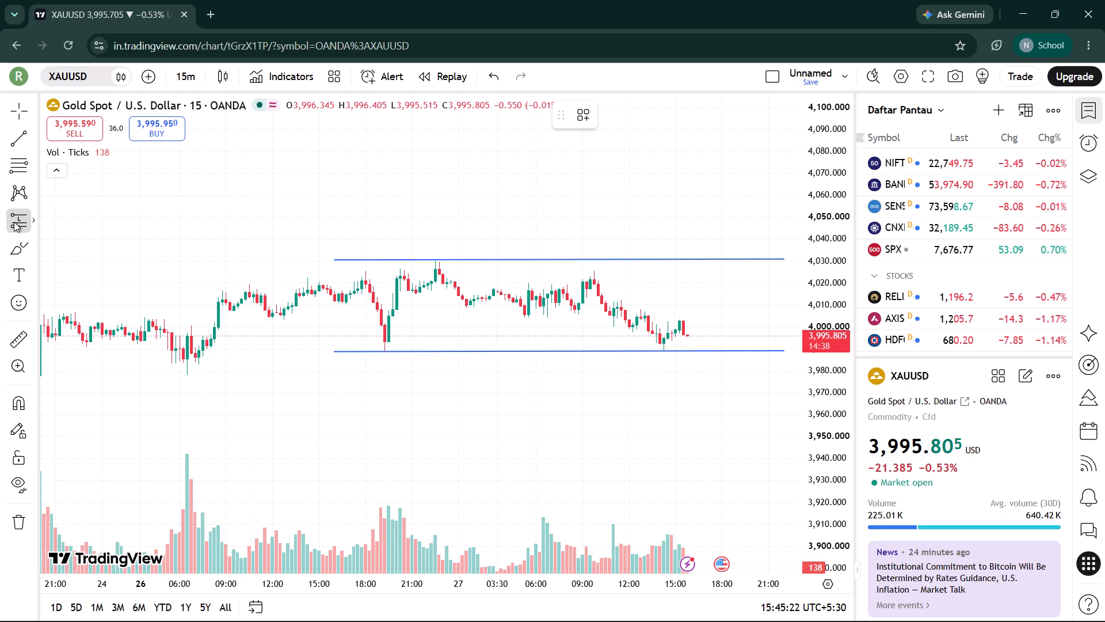
click(188, 226)
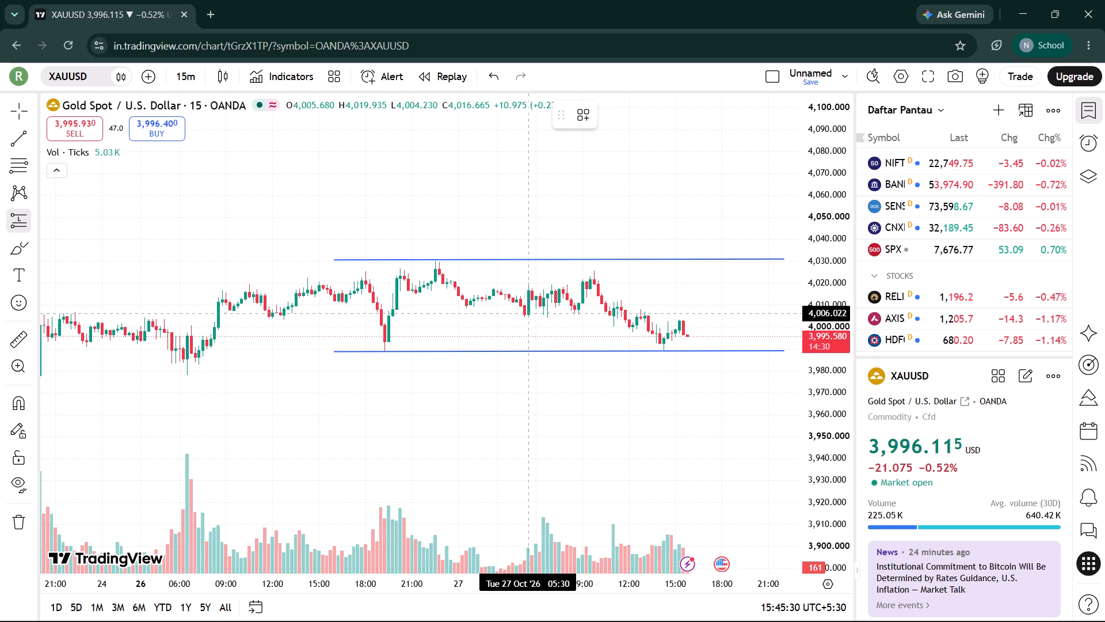
drag(528, 314, 600, 297)
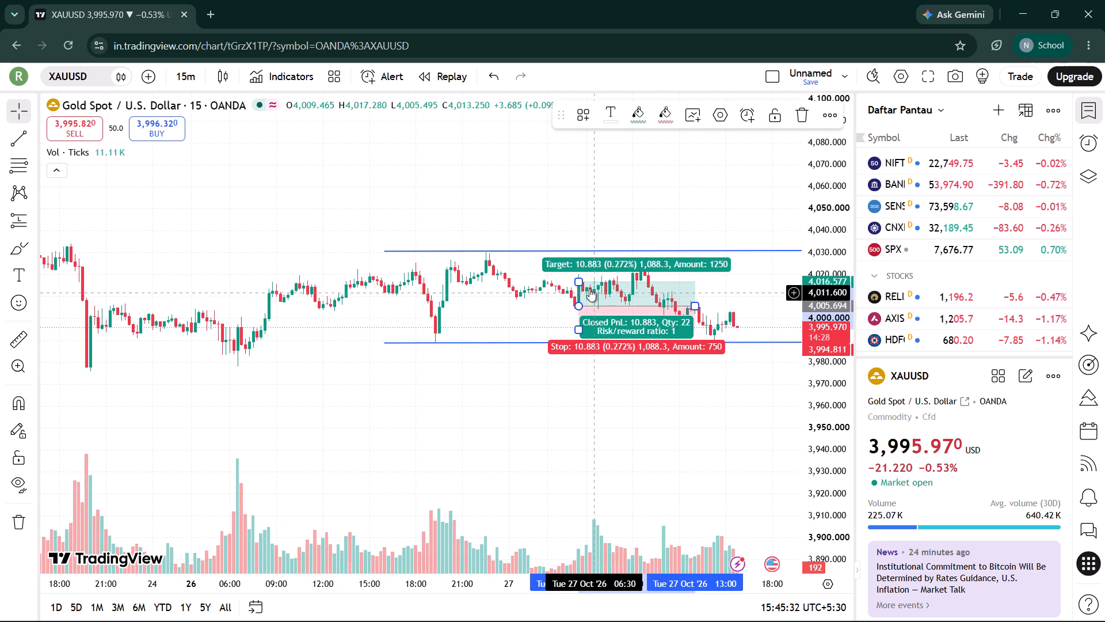
click(592, 284)
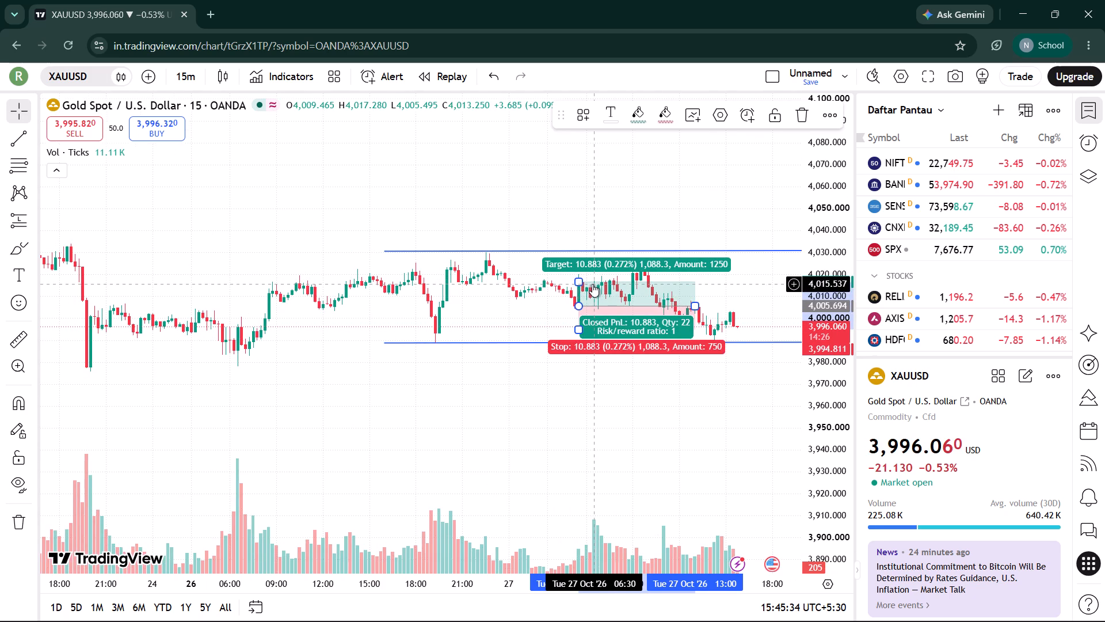
Move the long position up to an entry of about 4,010.3 and shorten it to span 27 Oct 05:00 to 09:00.
drag(601, 304, 598, 293)
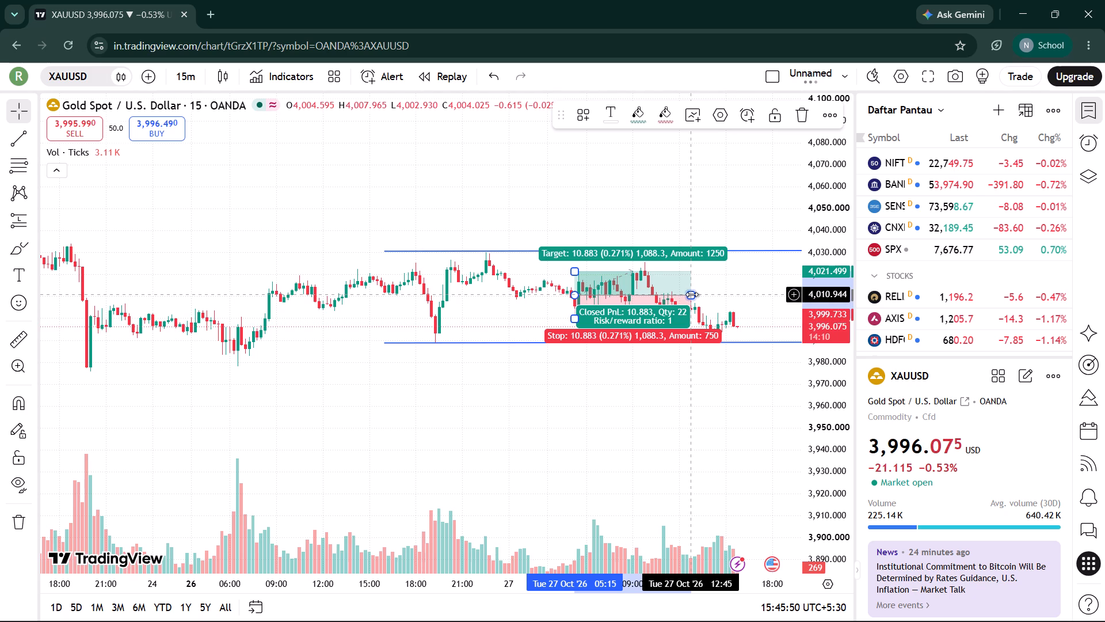
drag(692, 294, 643, 297)
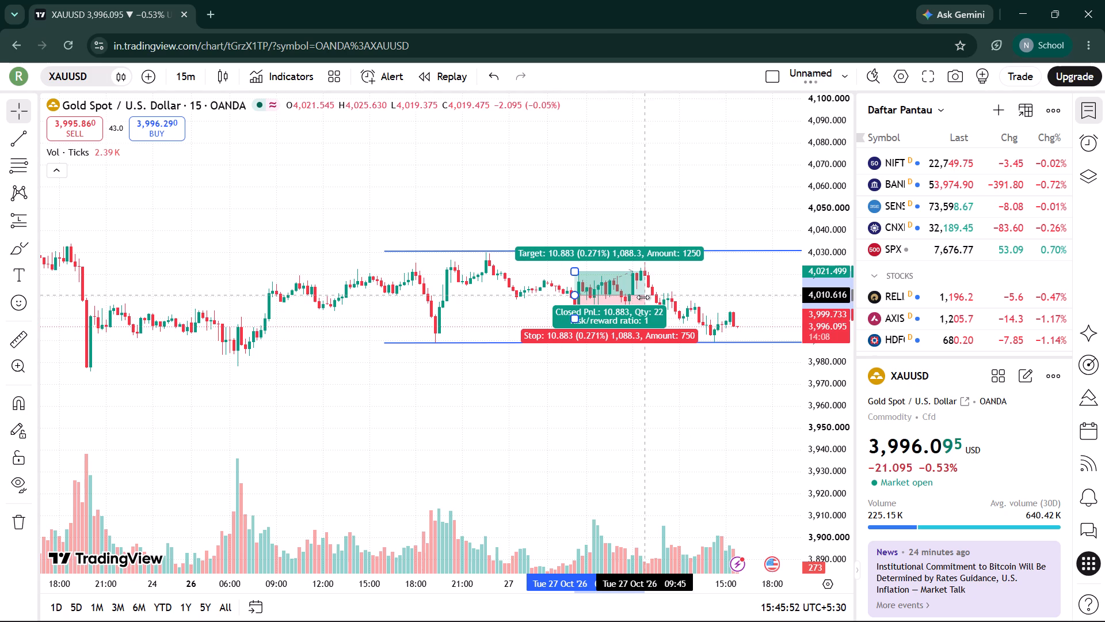
drag(643, 297, 649, 290)
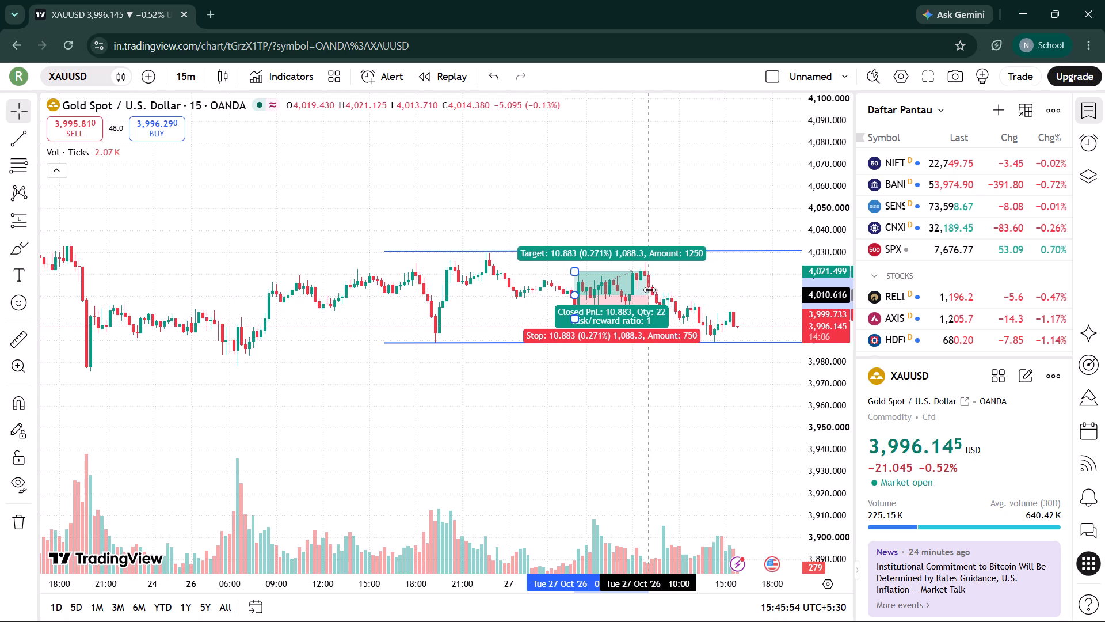
drag(649, 290, 635, 291)
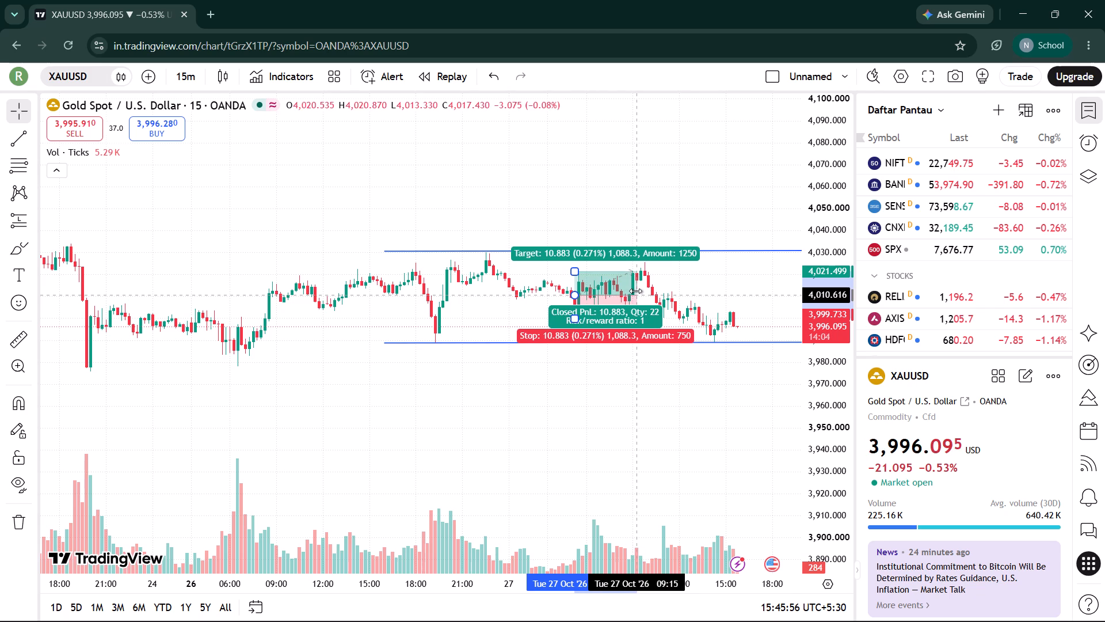
drag(635, 291, 635, 290)
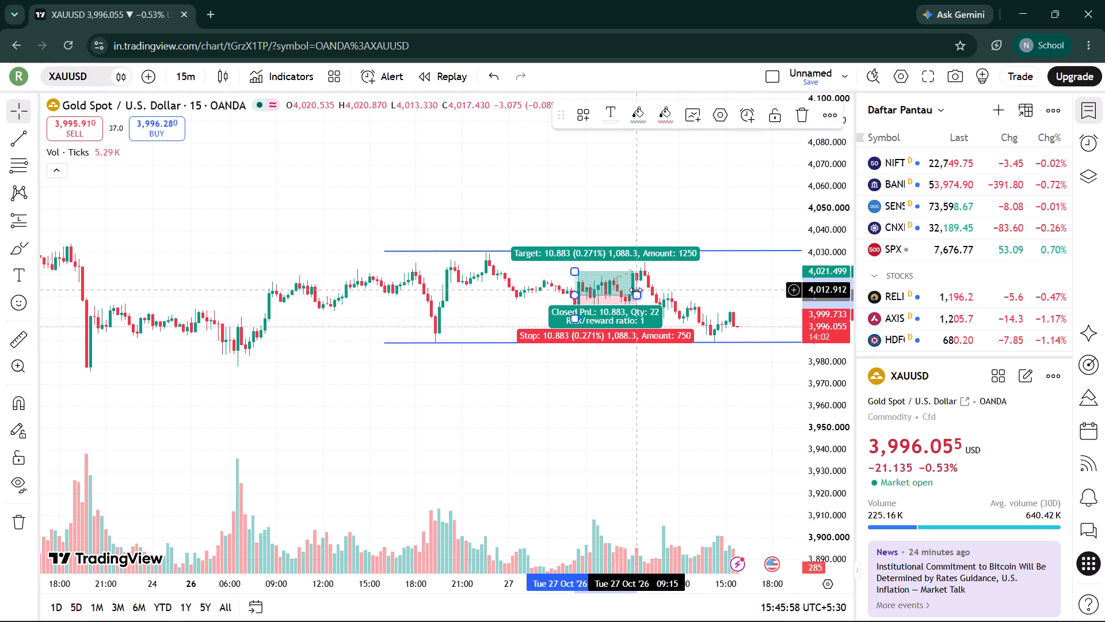
click(699, 355)
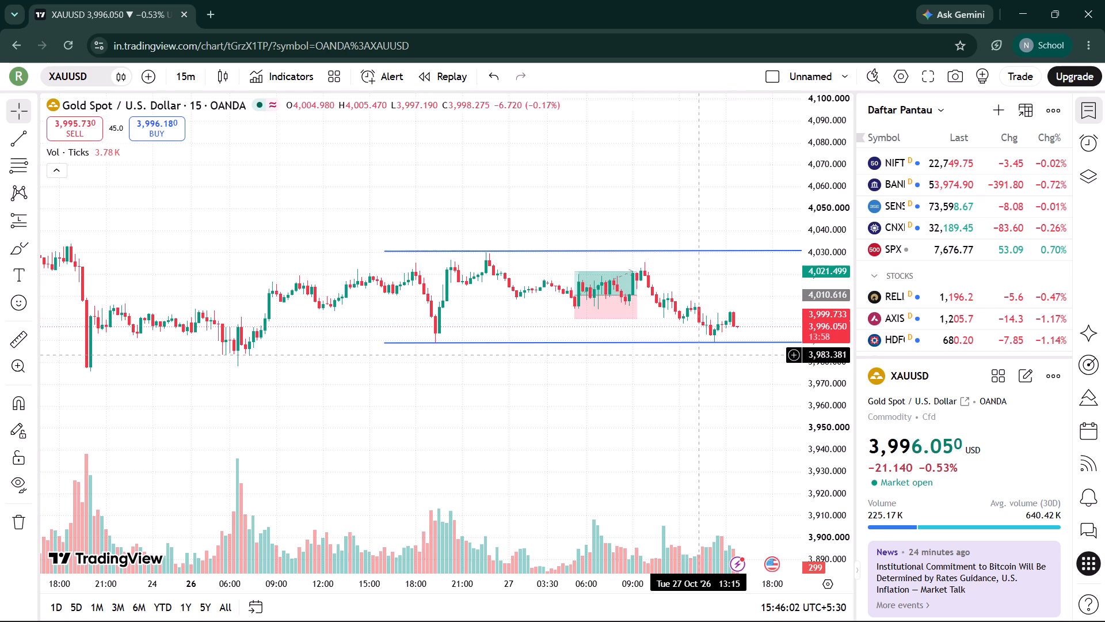
click(603, 306)
click(597, 315)
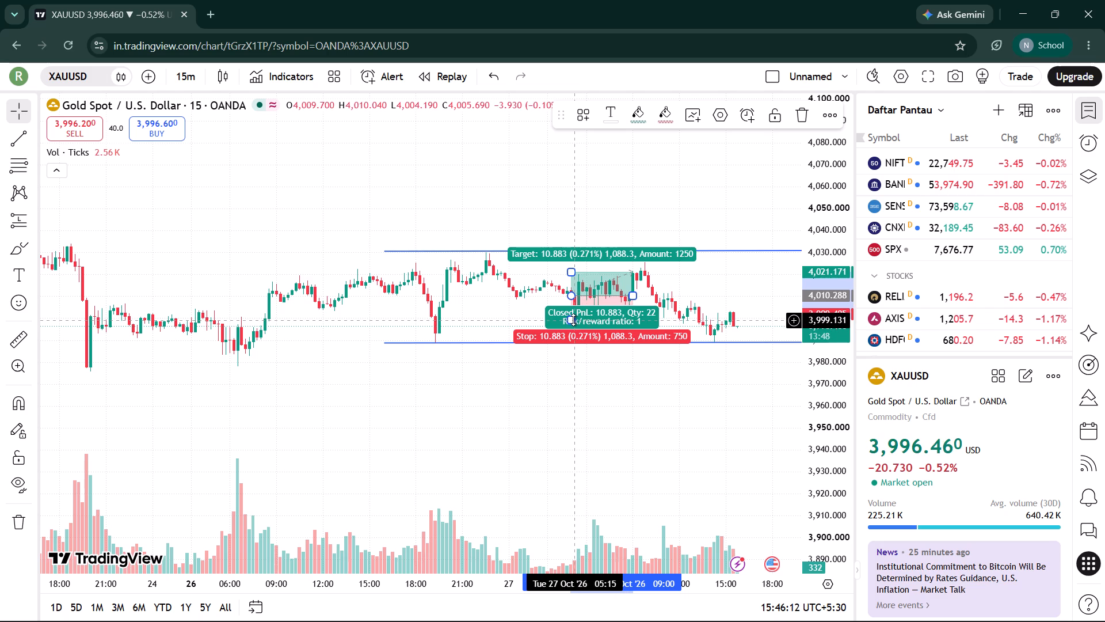
Tighten the long position's stop level to about 4,004.7, giving a risk/reward ratio of about 1.95.
drag(573, 320, 573, 313)
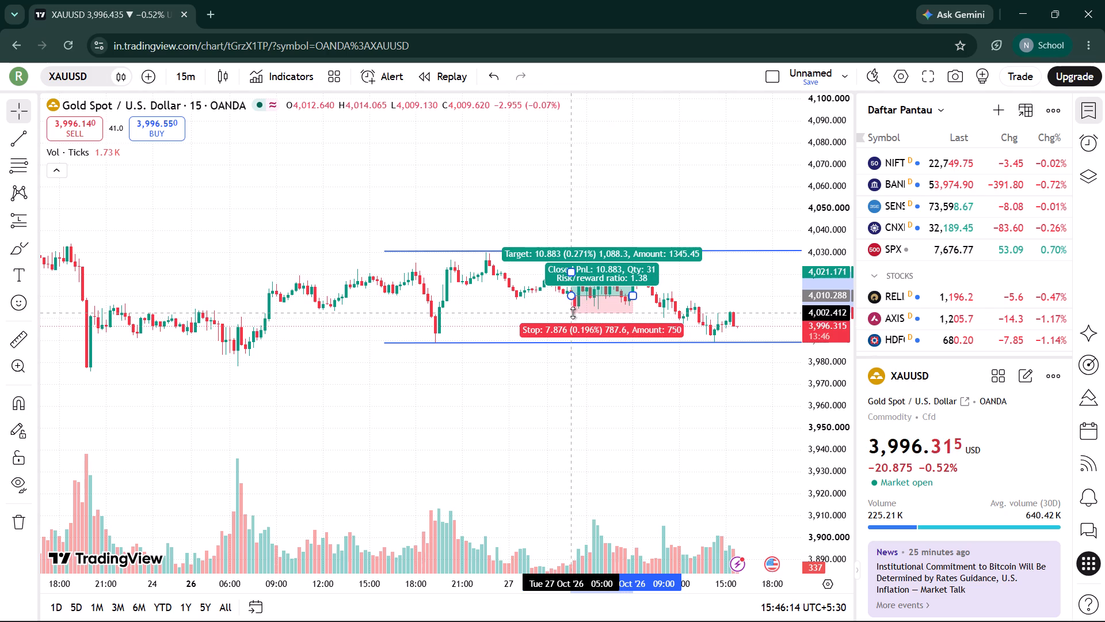
drag(573, 313, 573, 313)
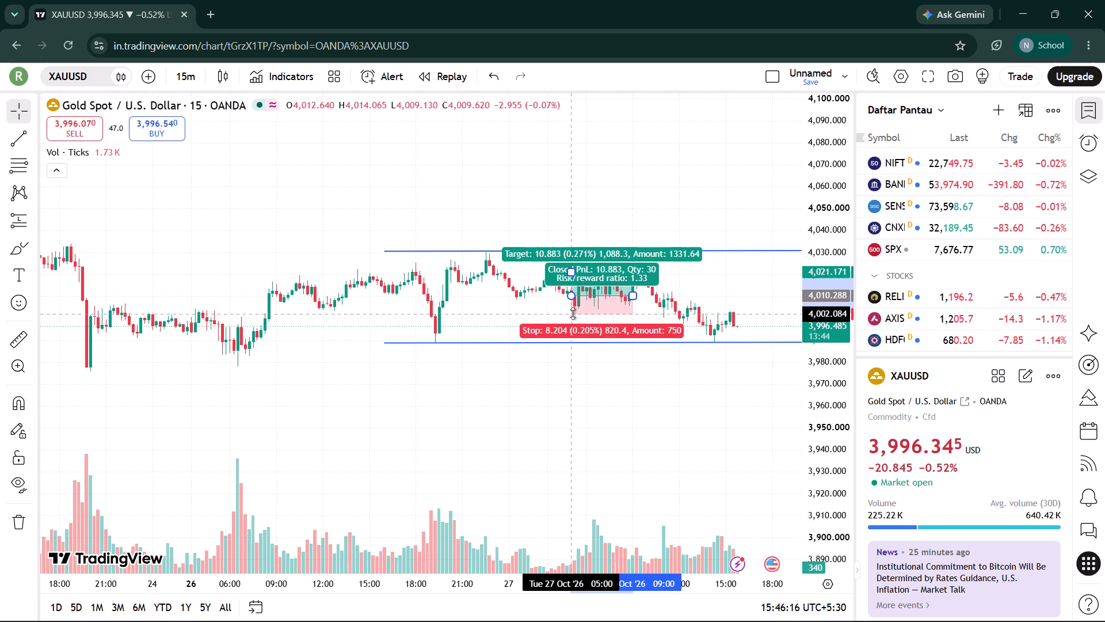
drag(573, 313, 574, 313)
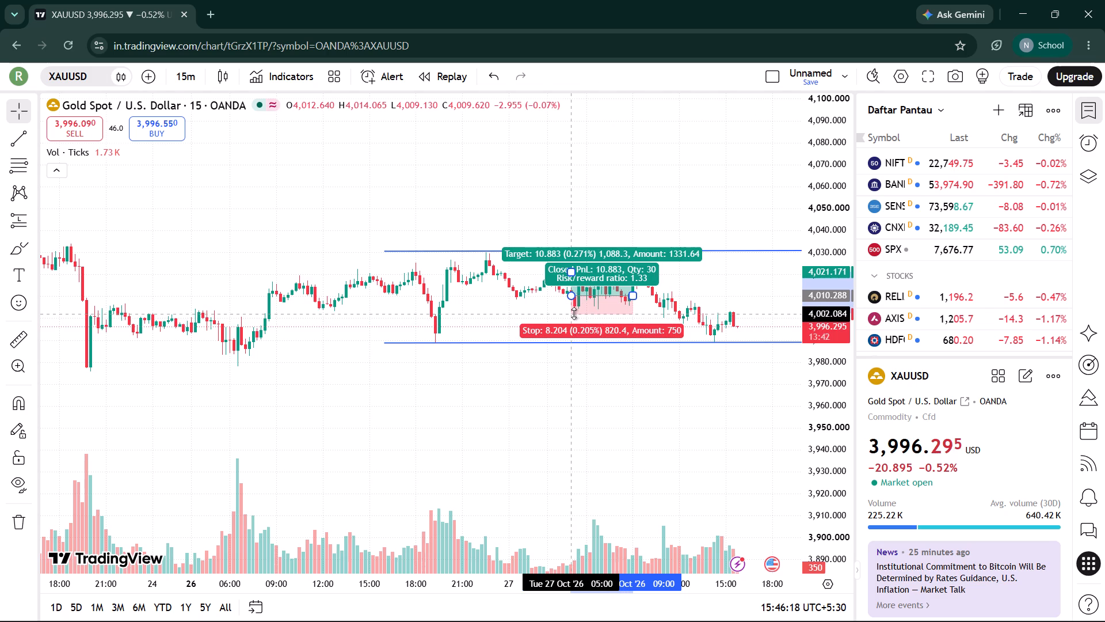
drag(574, 313, 574, 309)
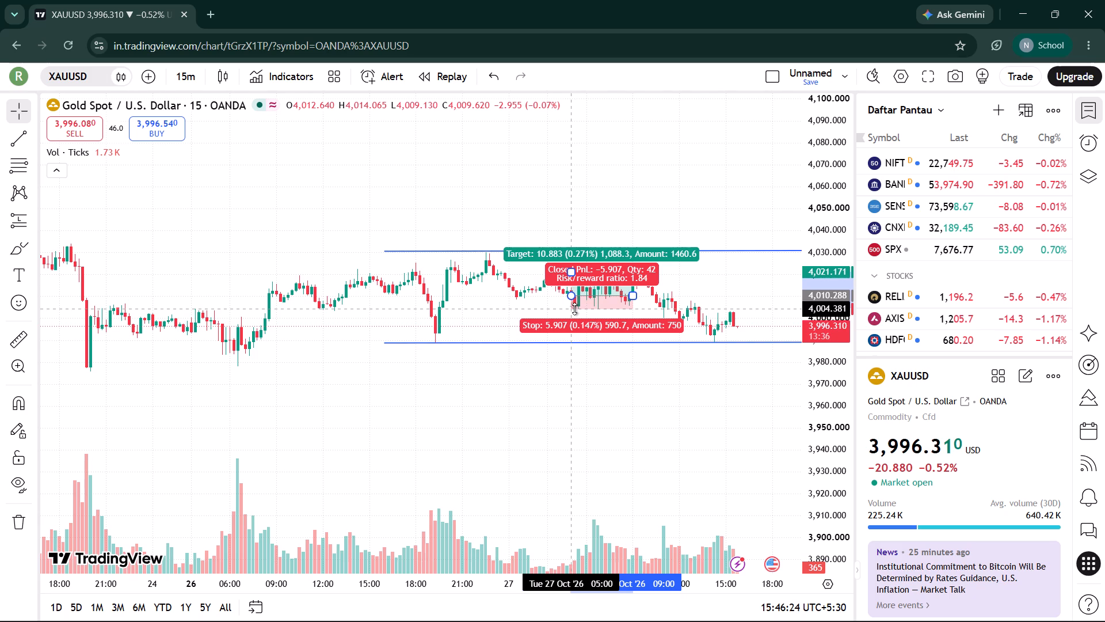
drag(574, 309, 574, 307)
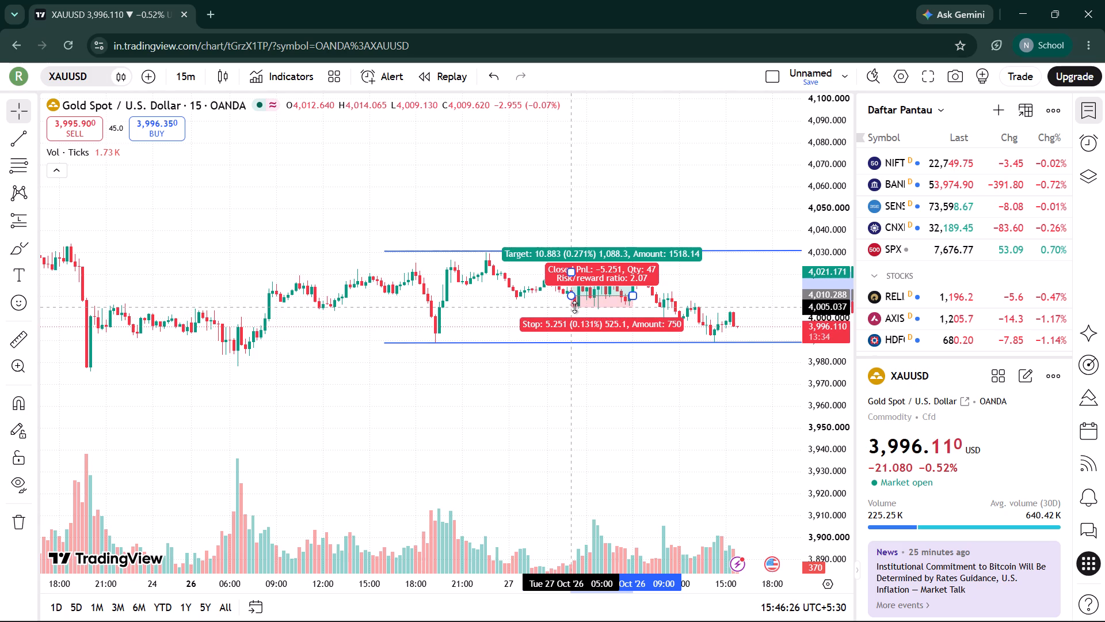
drag(574, 307, 574, 308)
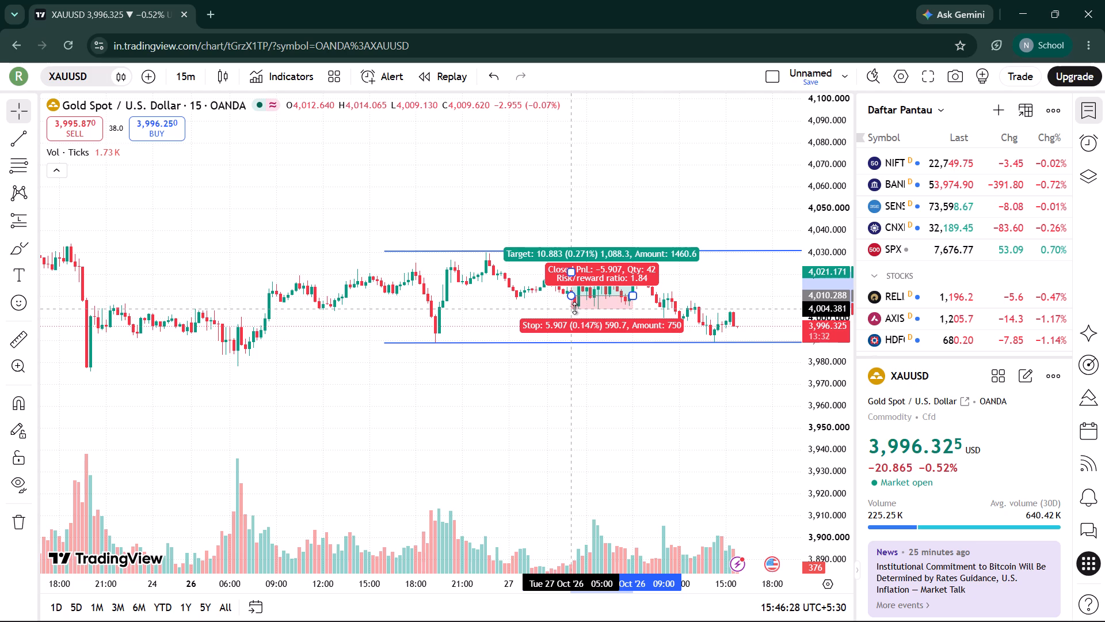
drag(574, 308, 574, 307)
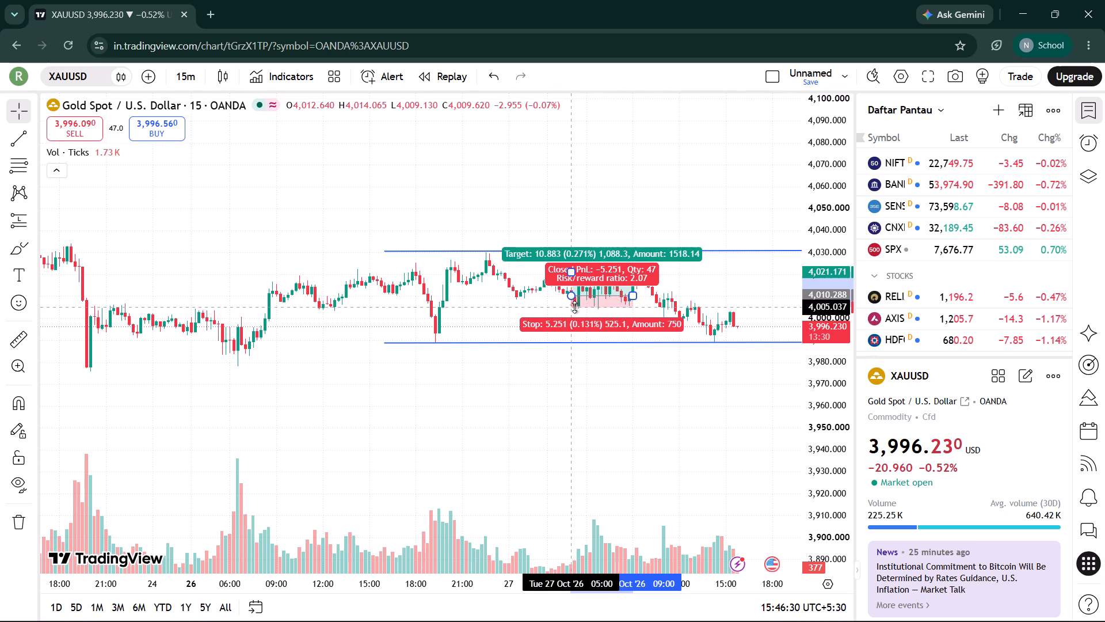
drag(574, 307, 574, 308)
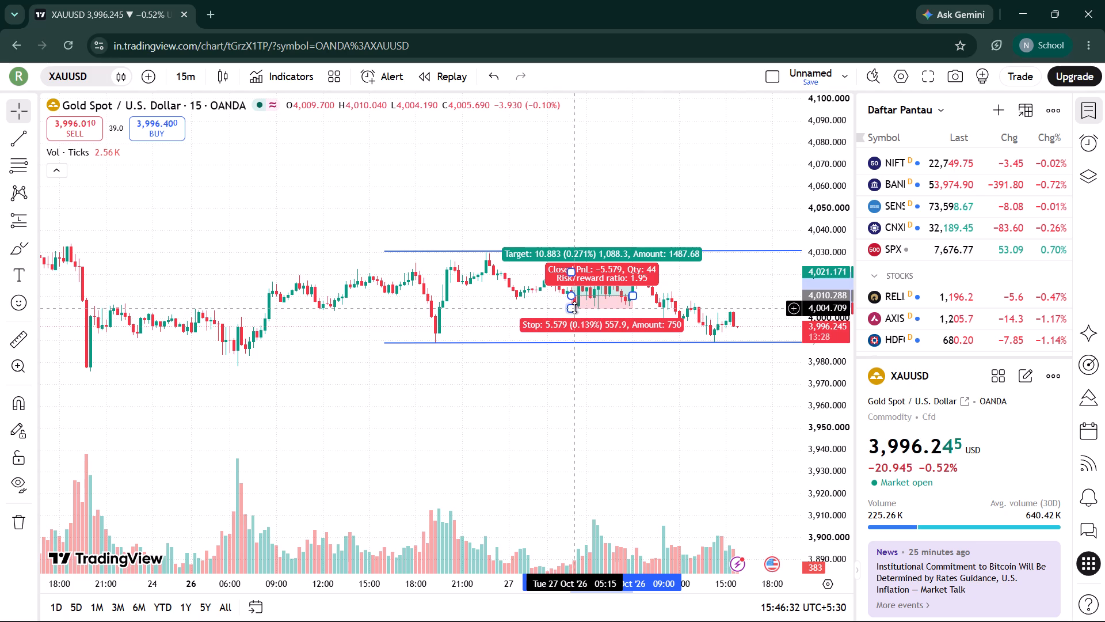
click(541, 363)
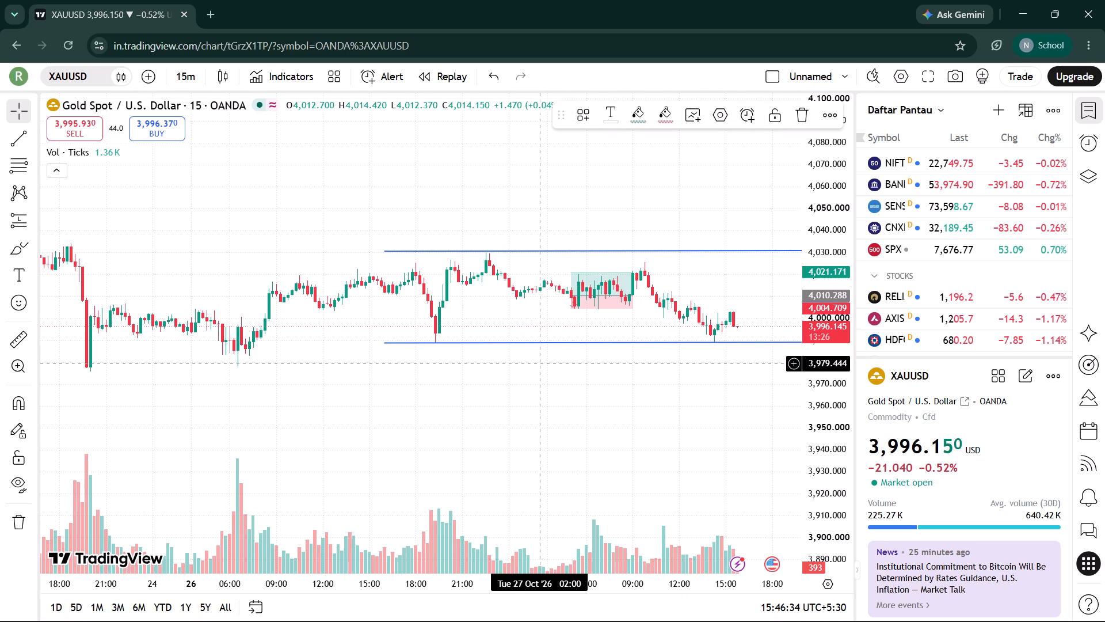
Reselect the long position and pick its stop level for further adjustment.
click(615, 288)
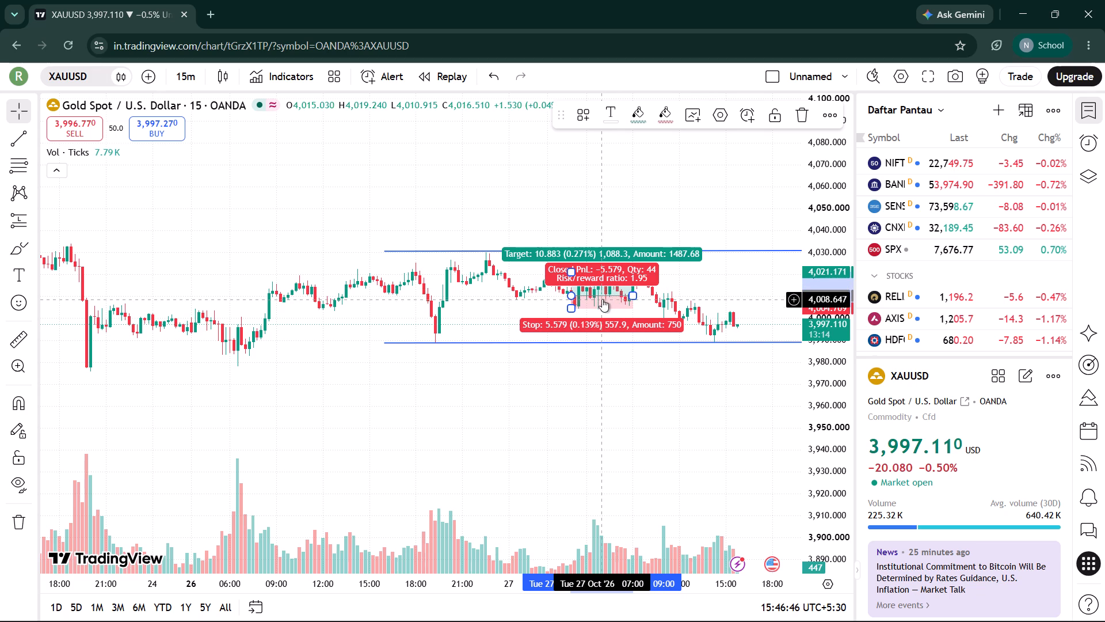
click(571, 308)
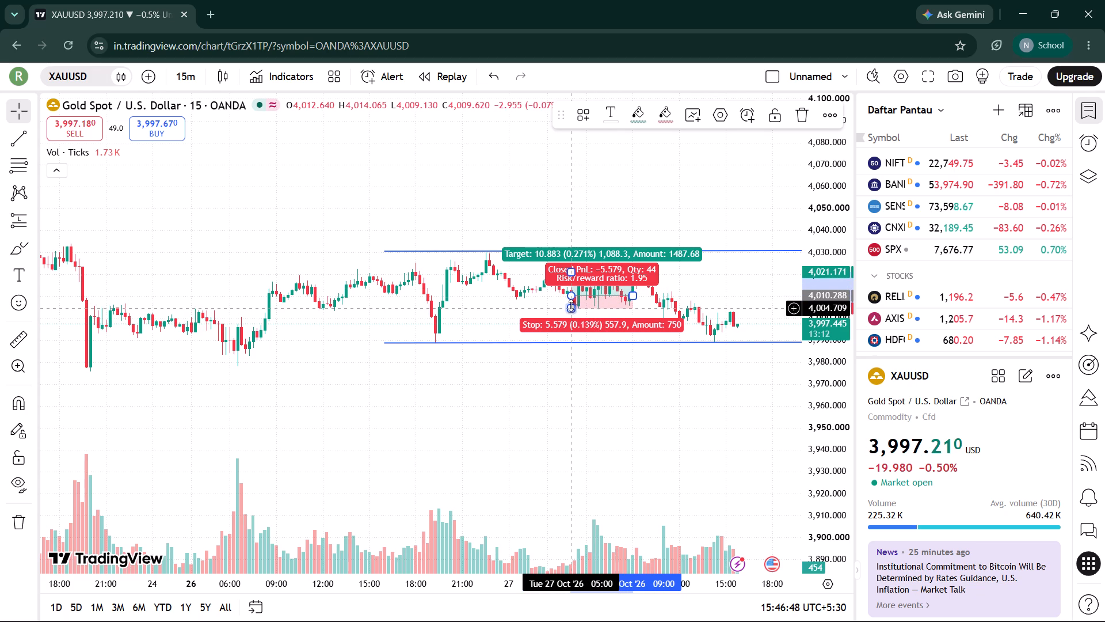
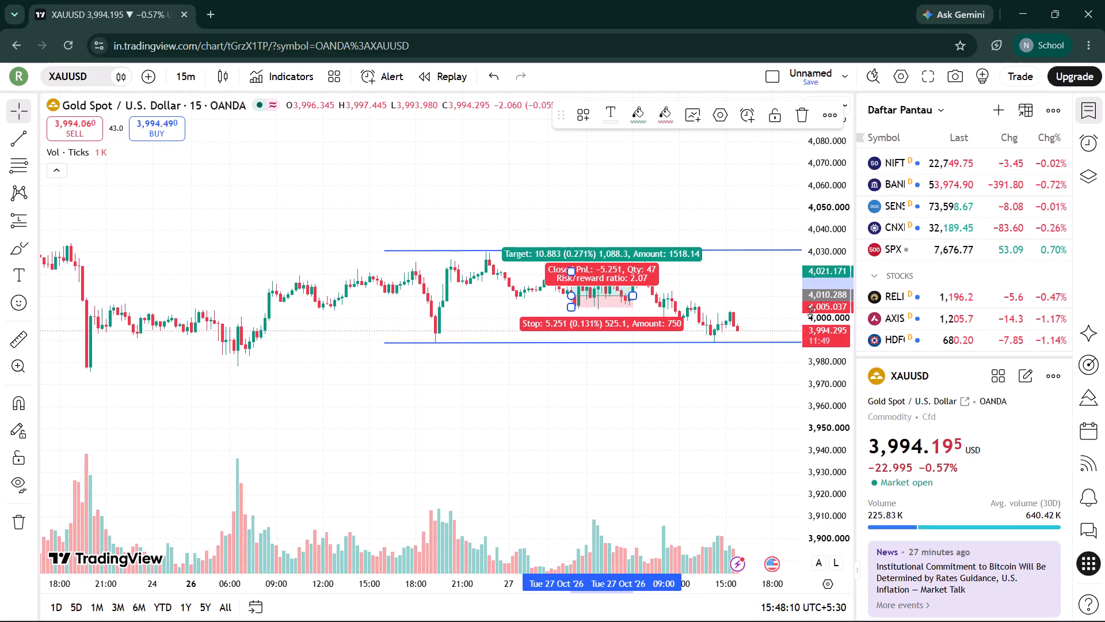
Expand the chart's price scale vertically to examine the long position and the surrounding candles in more detail.
drag(820, 296, 824, 252)
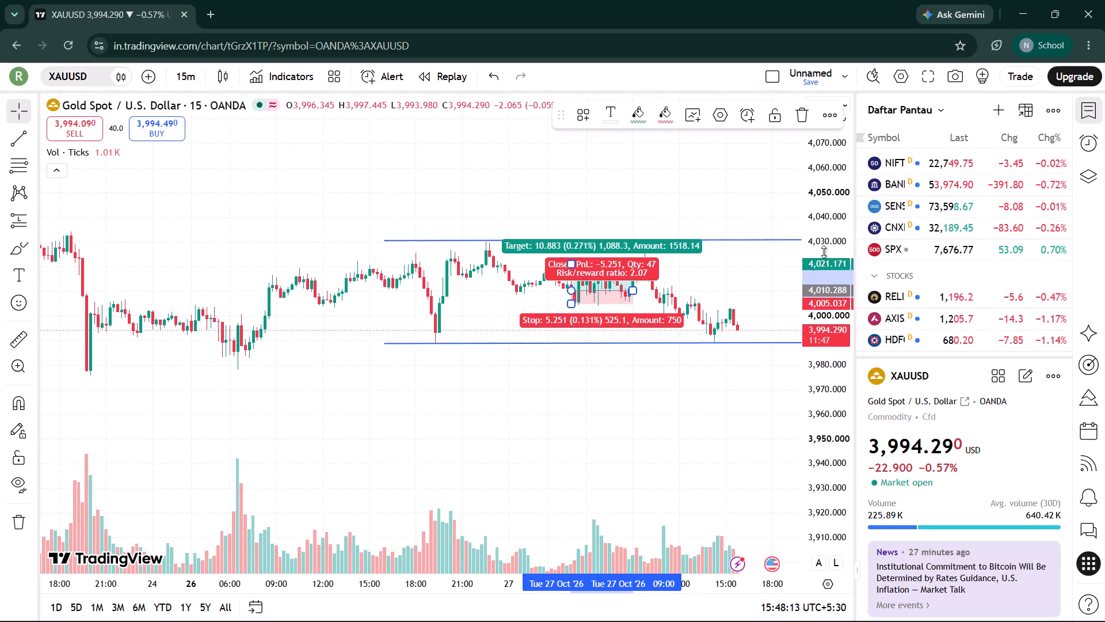
drag(824, 252, 826, 218)
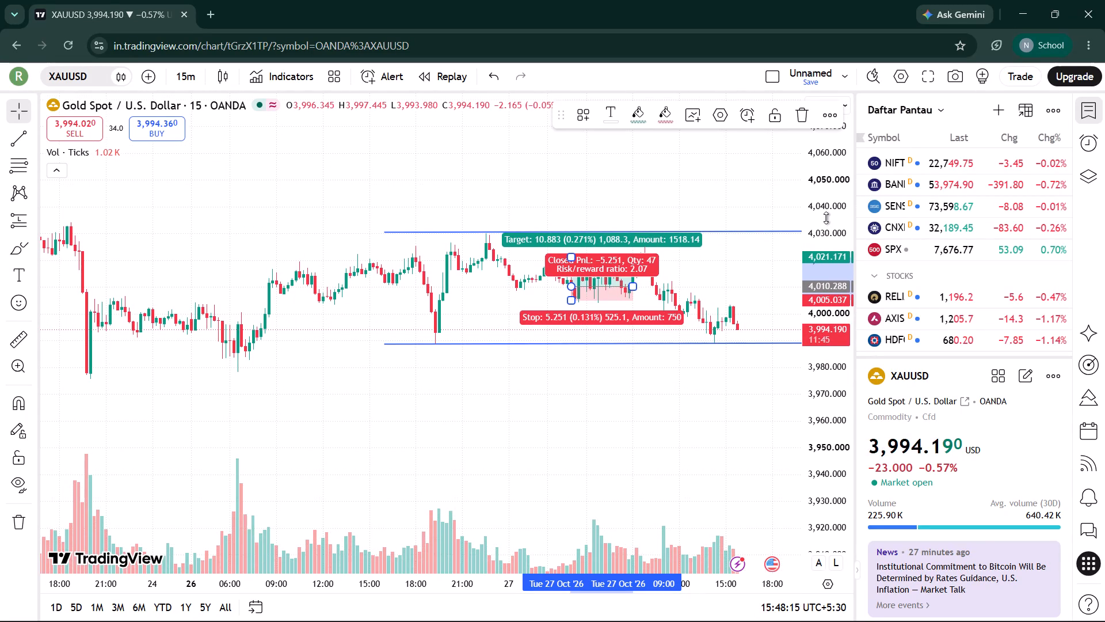
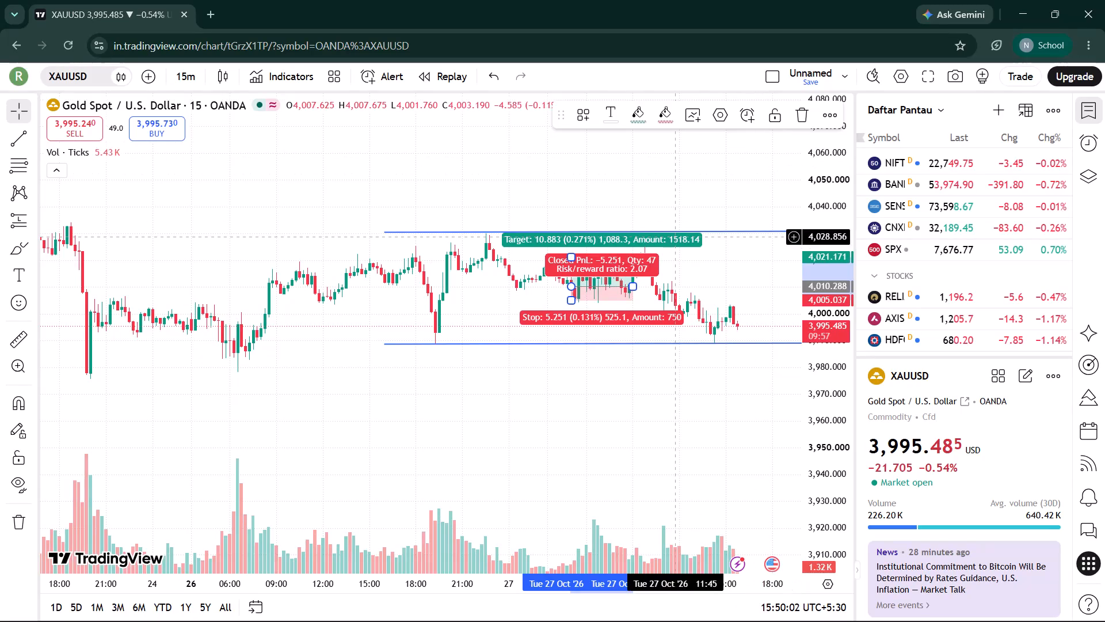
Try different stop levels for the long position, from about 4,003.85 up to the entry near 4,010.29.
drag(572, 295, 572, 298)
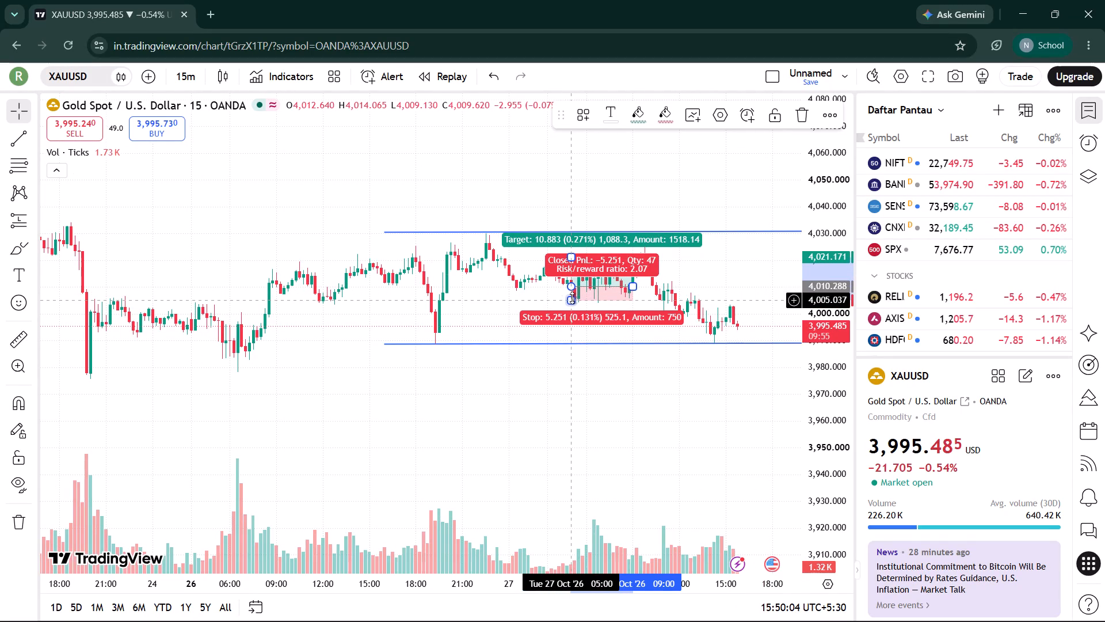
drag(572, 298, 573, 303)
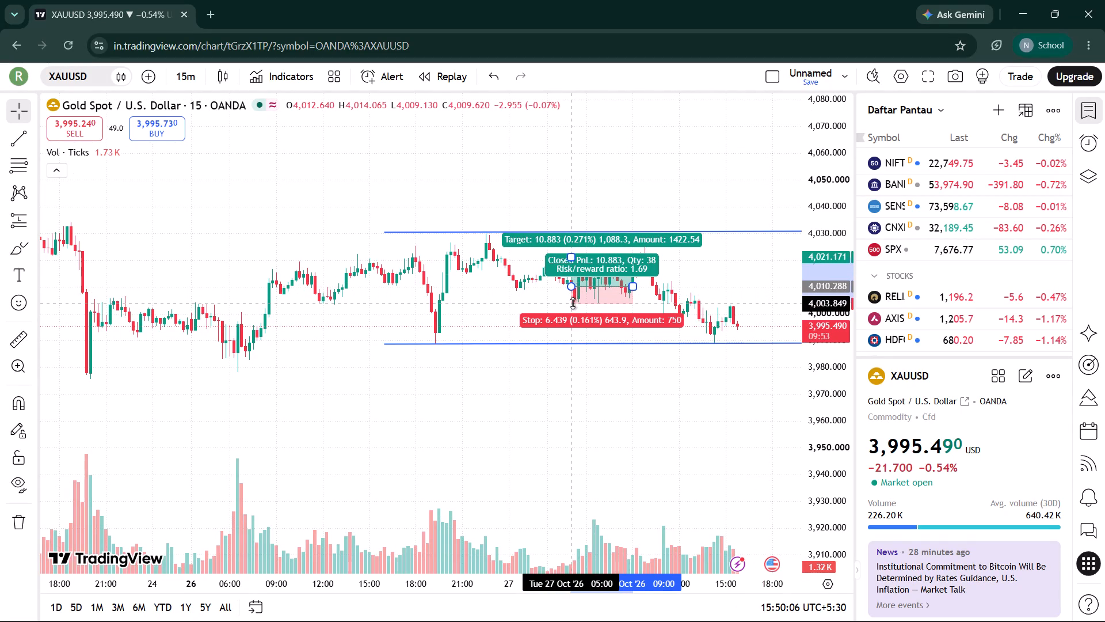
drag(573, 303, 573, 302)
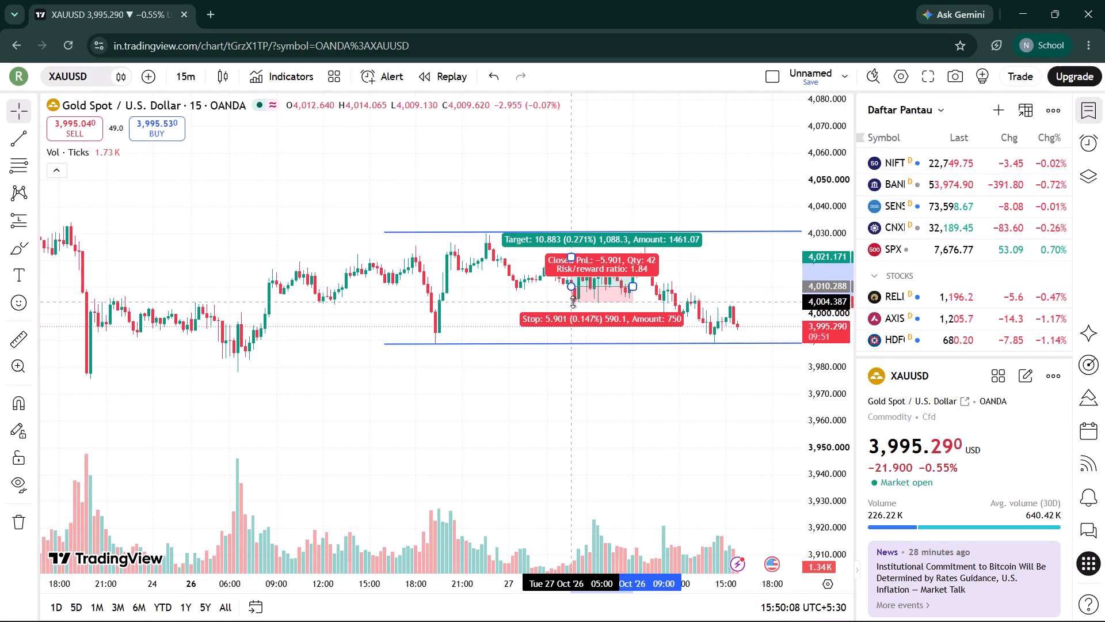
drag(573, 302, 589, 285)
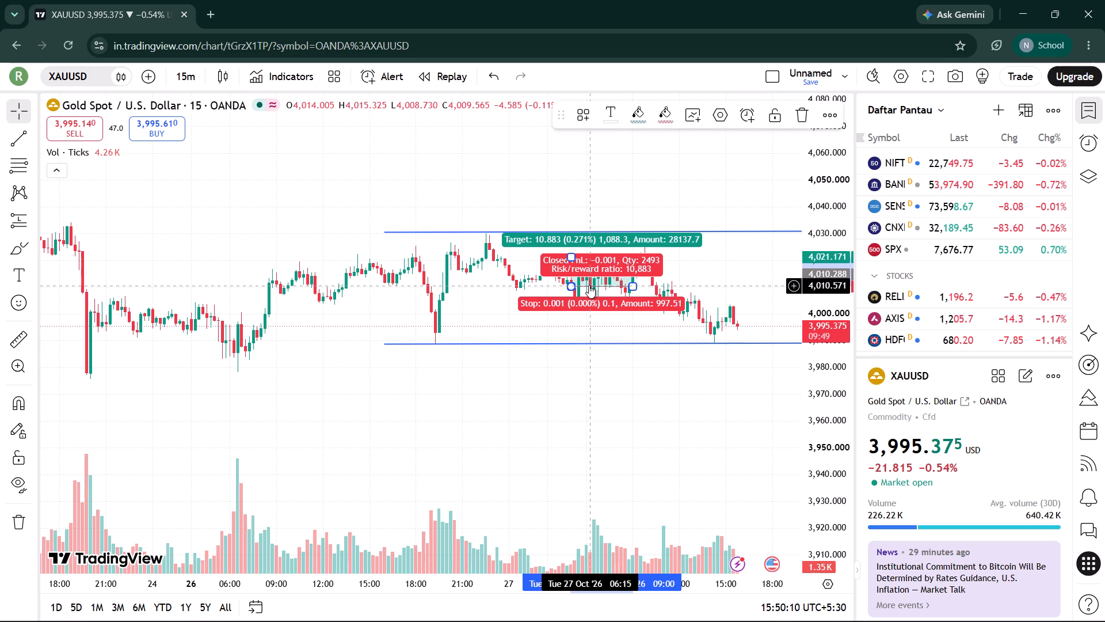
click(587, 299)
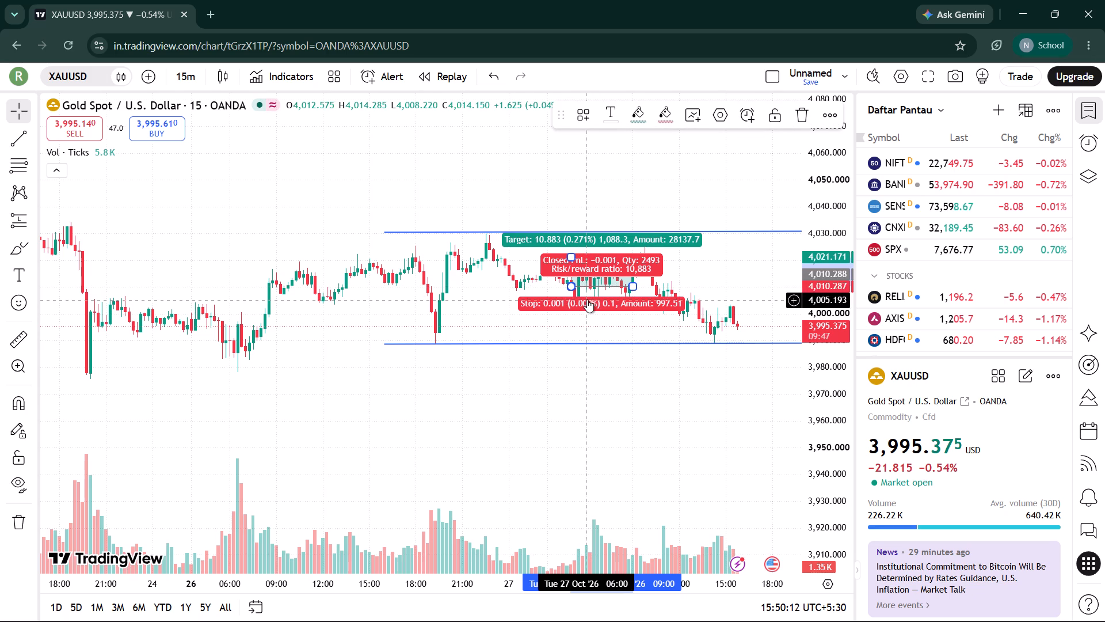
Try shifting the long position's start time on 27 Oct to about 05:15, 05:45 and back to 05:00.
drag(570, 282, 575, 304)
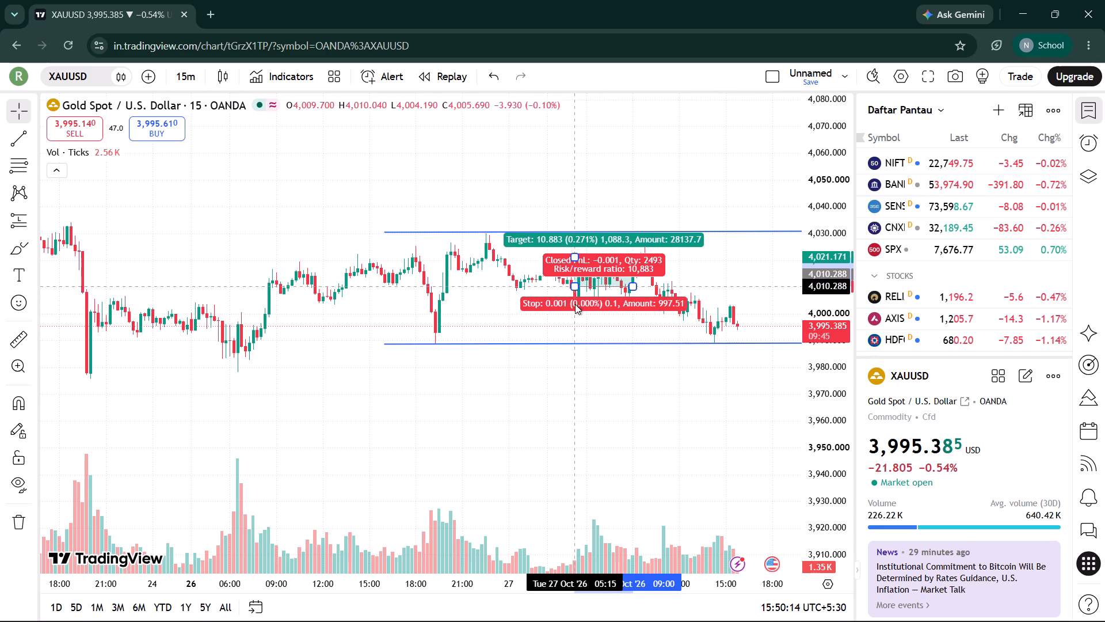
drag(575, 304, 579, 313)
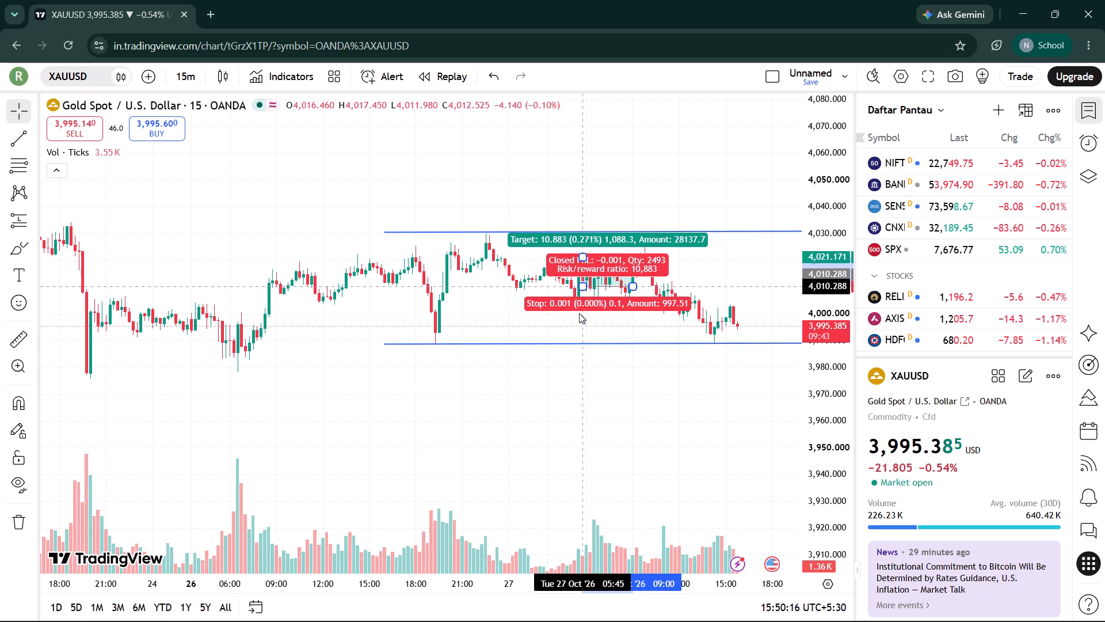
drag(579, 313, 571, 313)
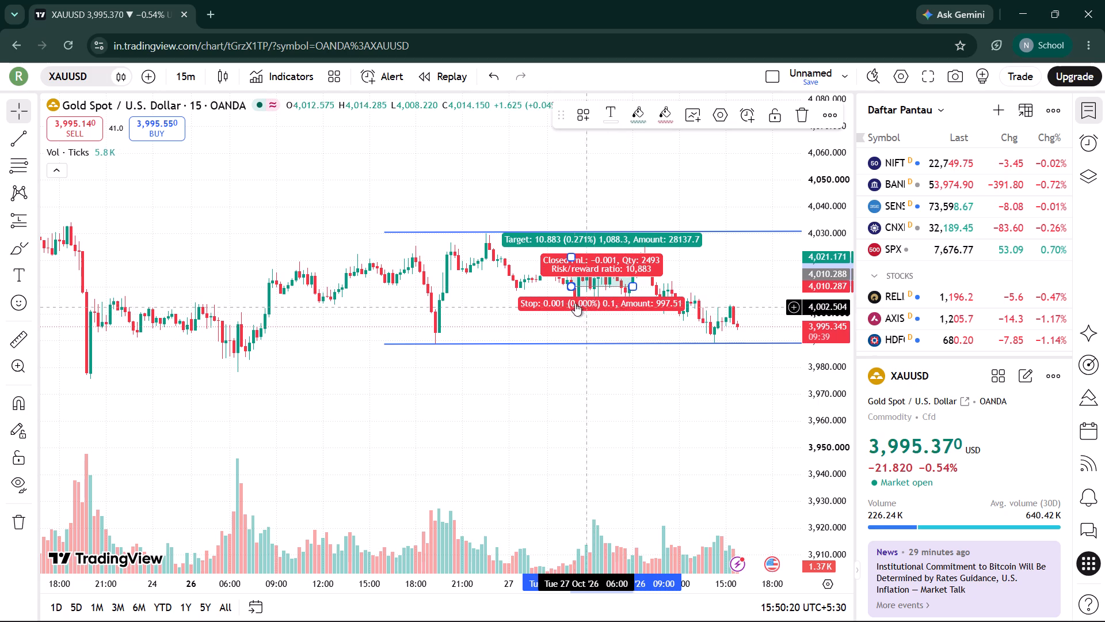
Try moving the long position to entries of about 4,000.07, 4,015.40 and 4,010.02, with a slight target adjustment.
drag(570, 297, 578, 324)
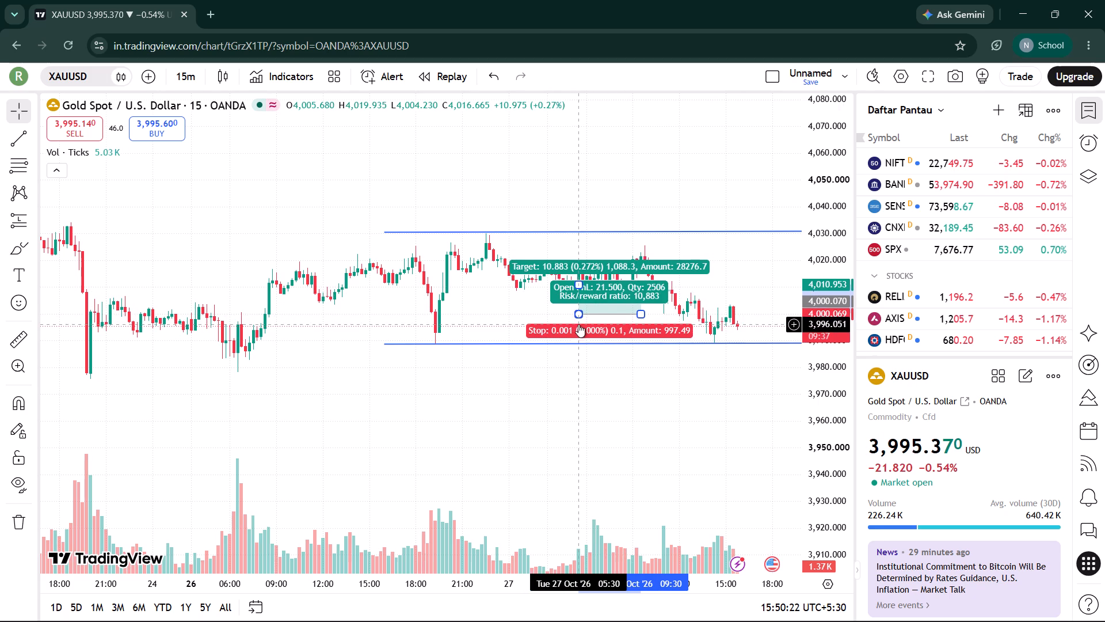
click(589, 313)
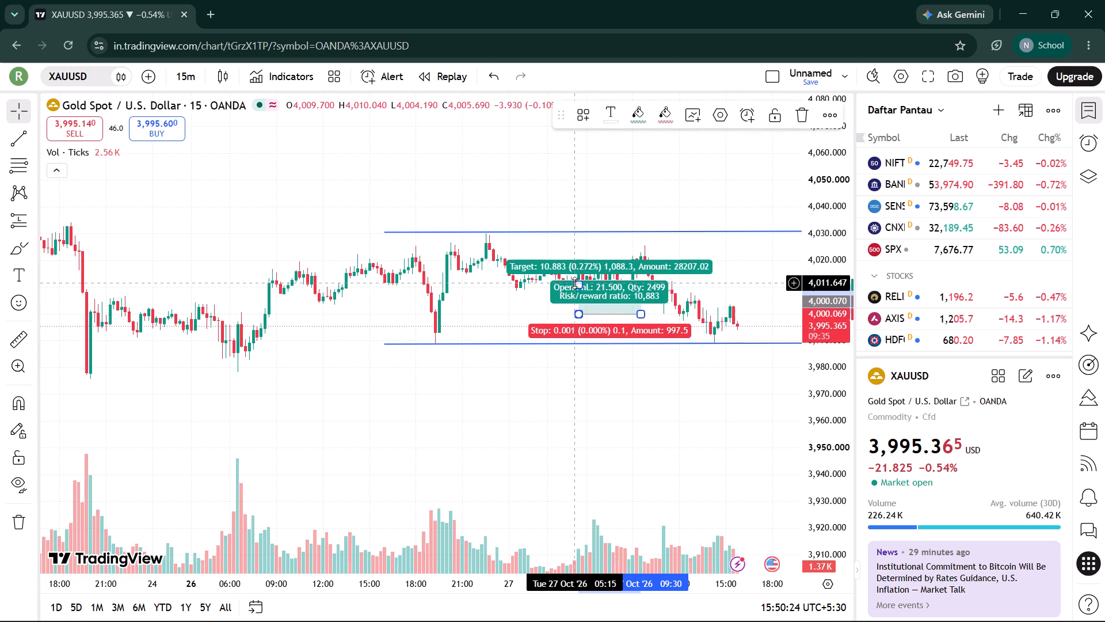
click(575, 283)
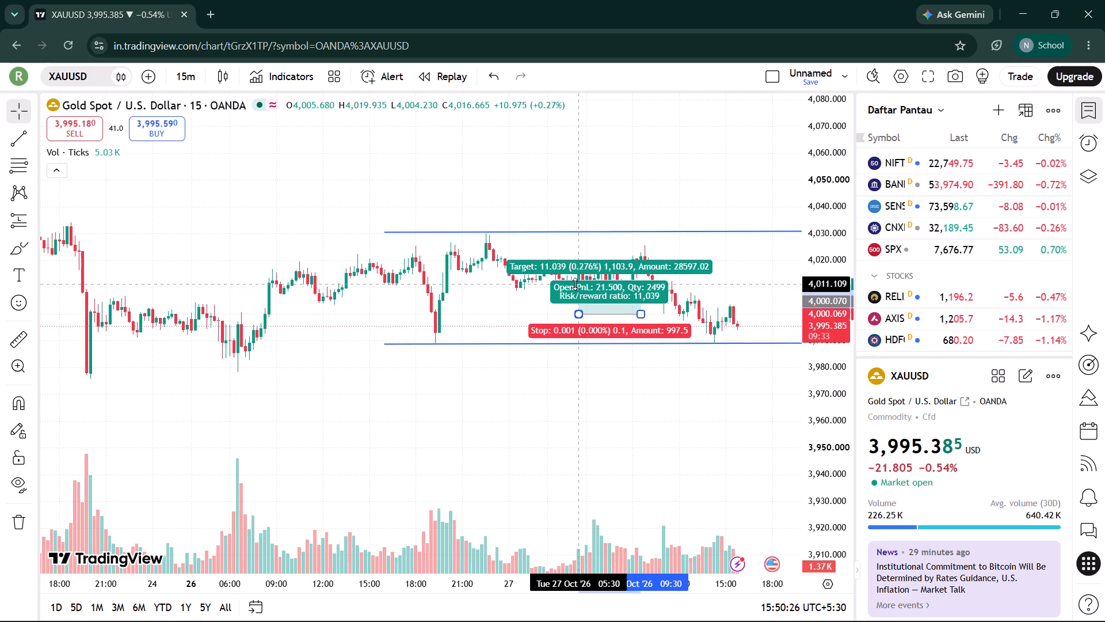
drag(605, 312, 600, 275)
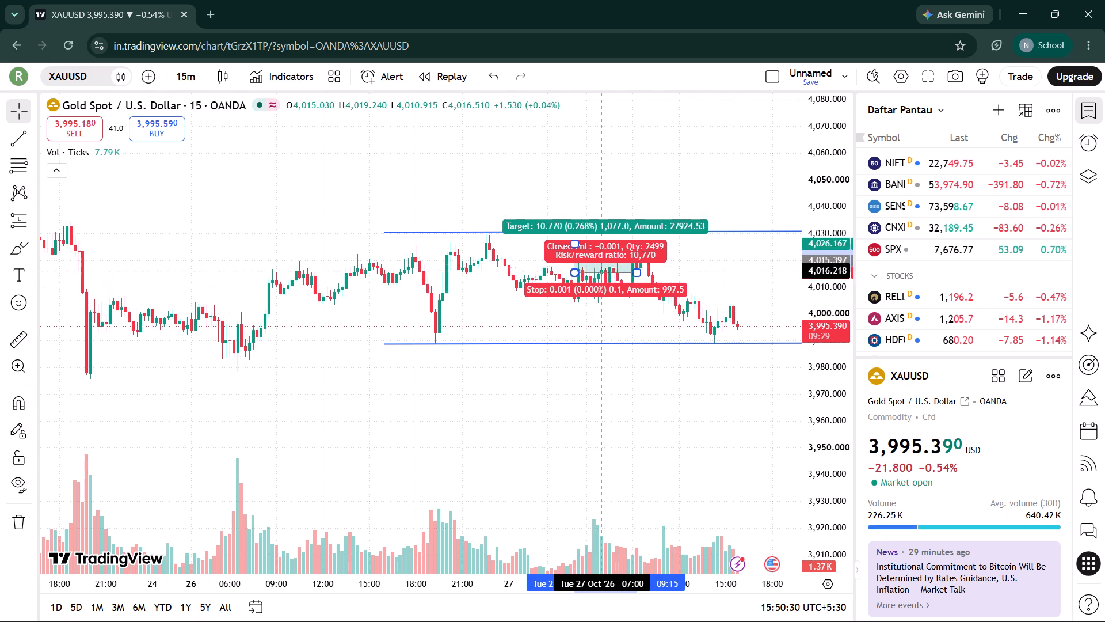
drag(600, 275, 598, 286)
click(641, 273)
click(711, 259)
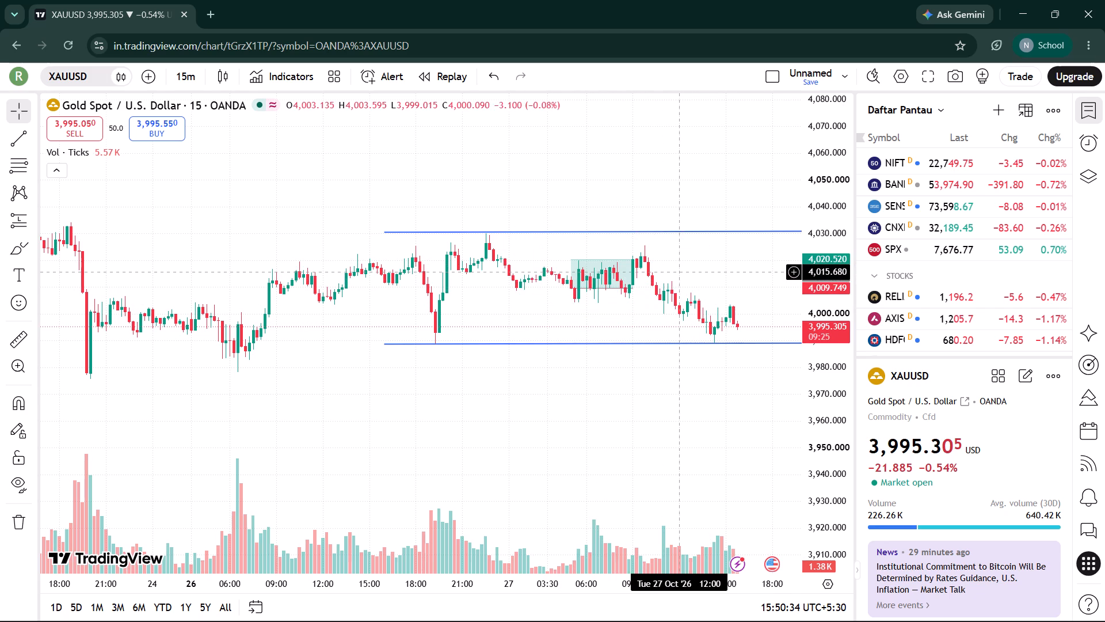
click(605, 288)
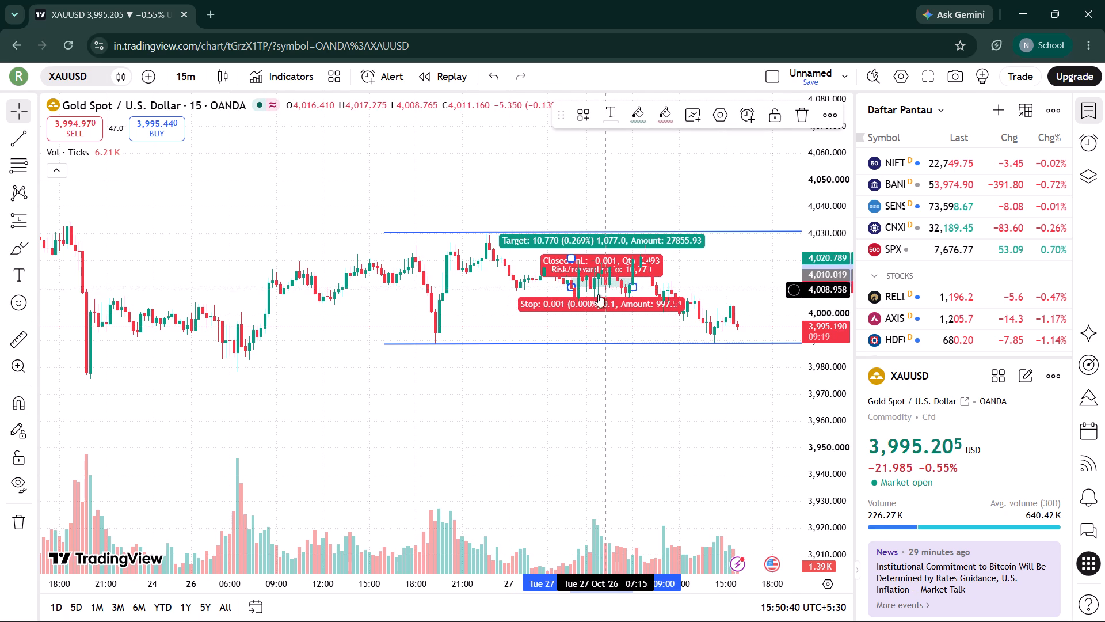
Delete the long position from the chart.
drag(574, 289, 665, 307)
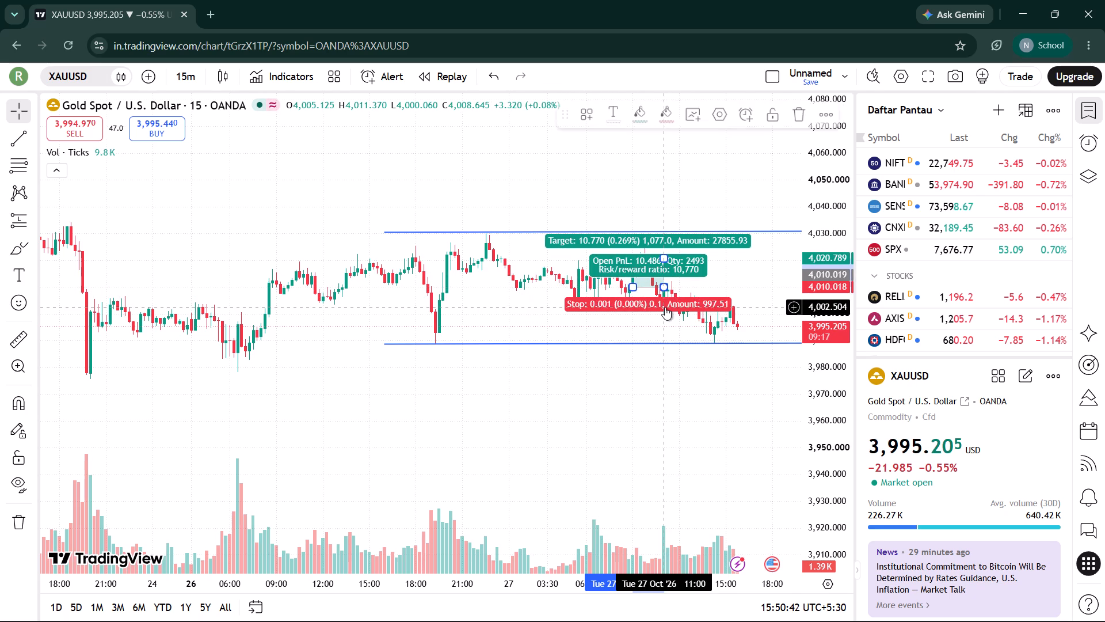
key(BackSpace)
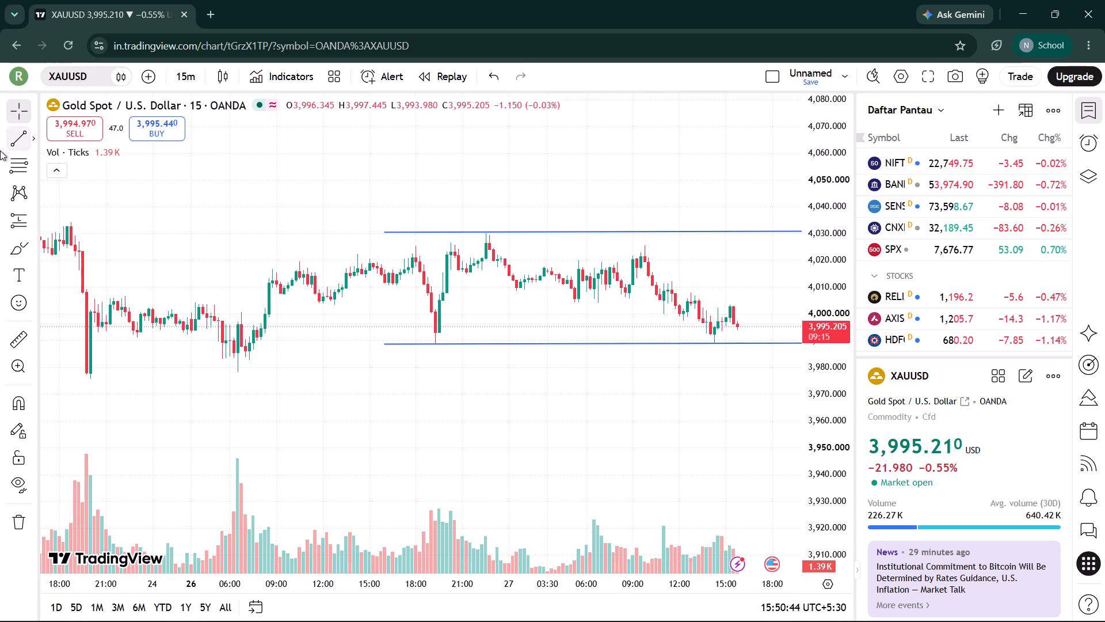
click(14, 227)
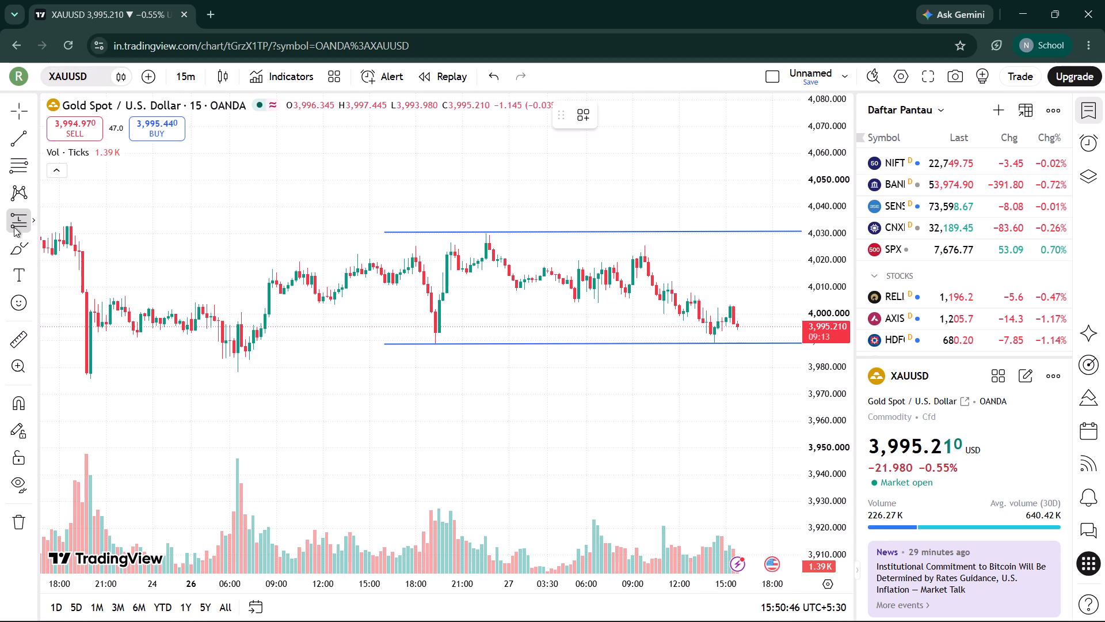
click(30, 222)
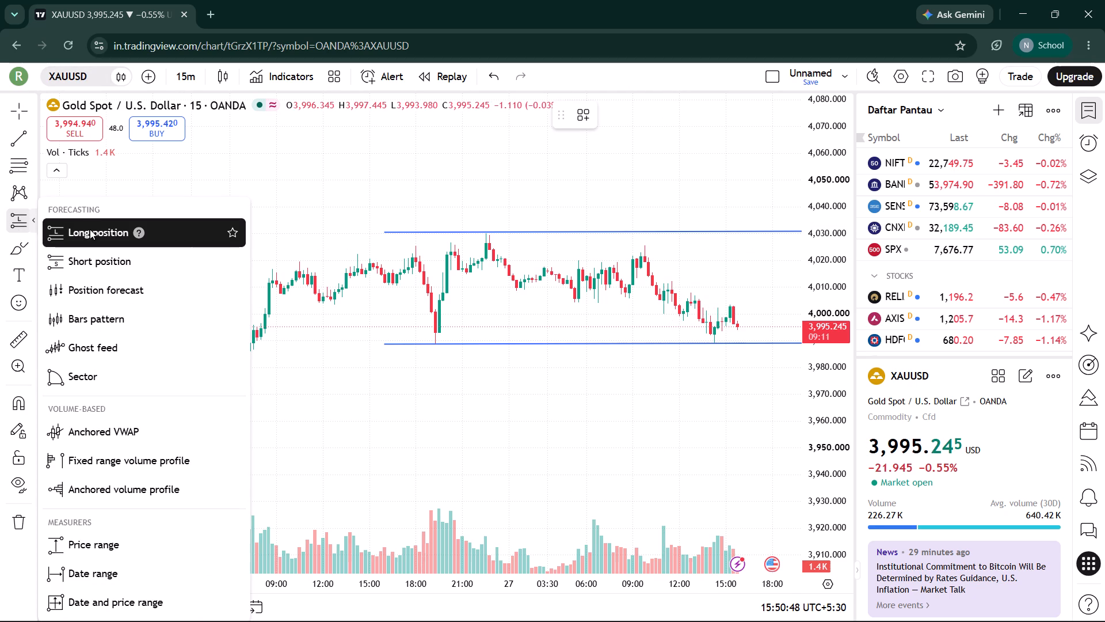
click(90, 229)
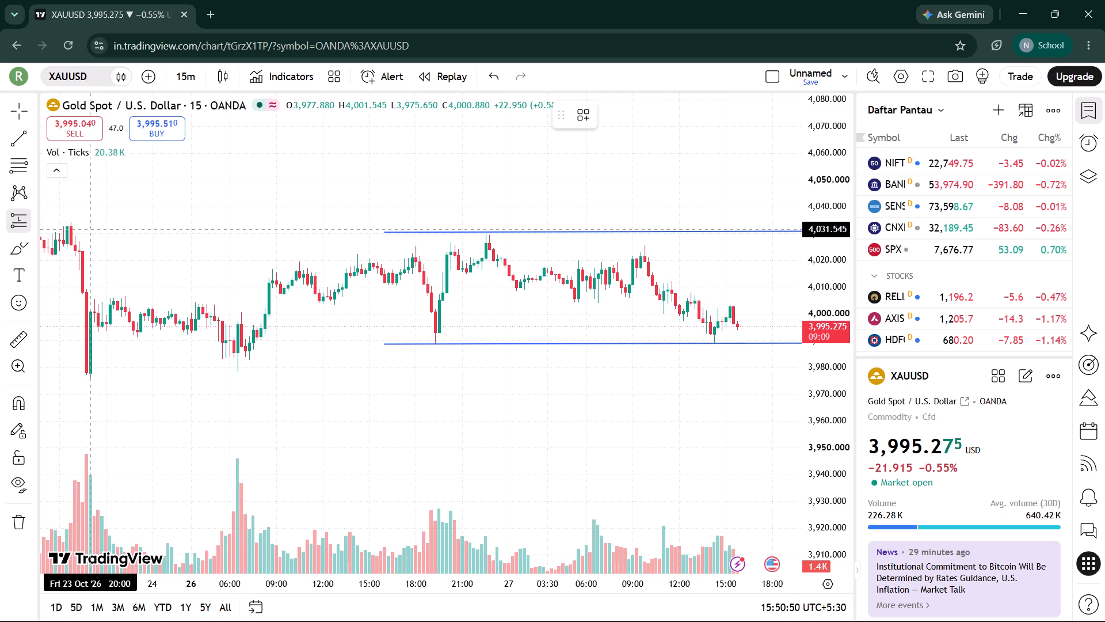
Place a short position at the recent swing high, with entry at about 4,021.33 on 27 Oct 09:45.
click(20, 221)
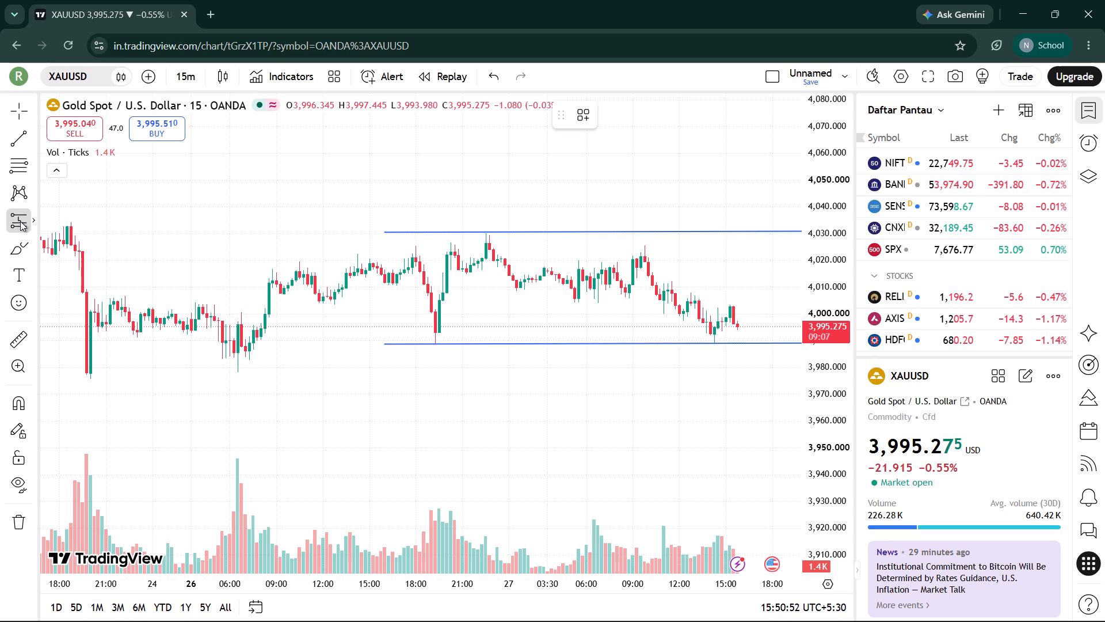
click(82, 258)
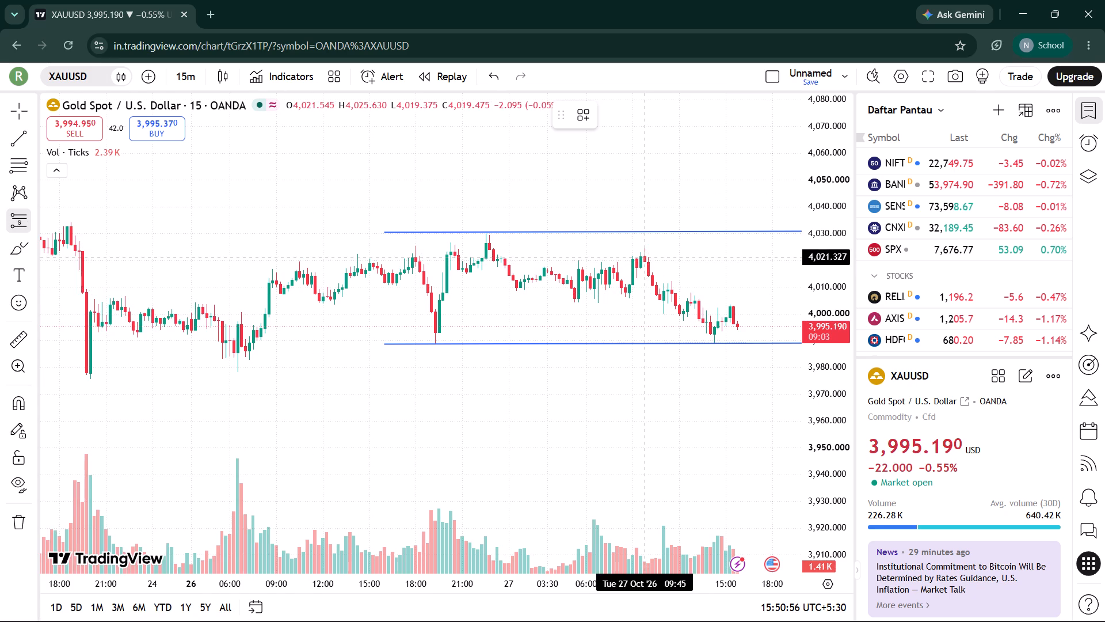
drag(645, 257, 660, 282)
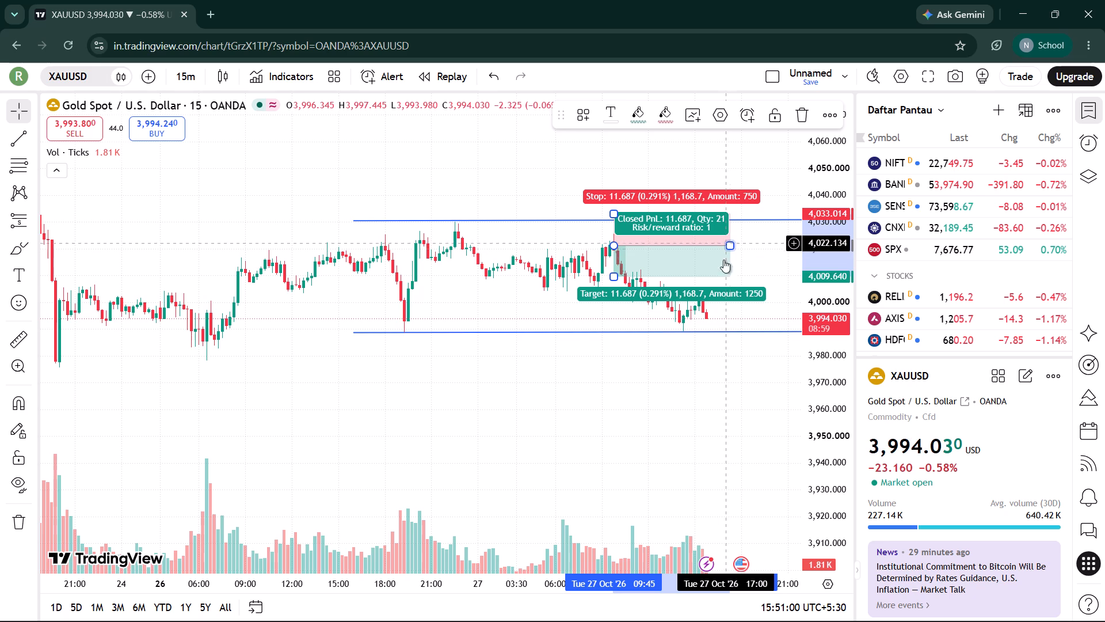
Extend the short position's target down to about 3,997.13, for a risk/reward ratio of about 2.07.
drag(616, 272, 624, 304)
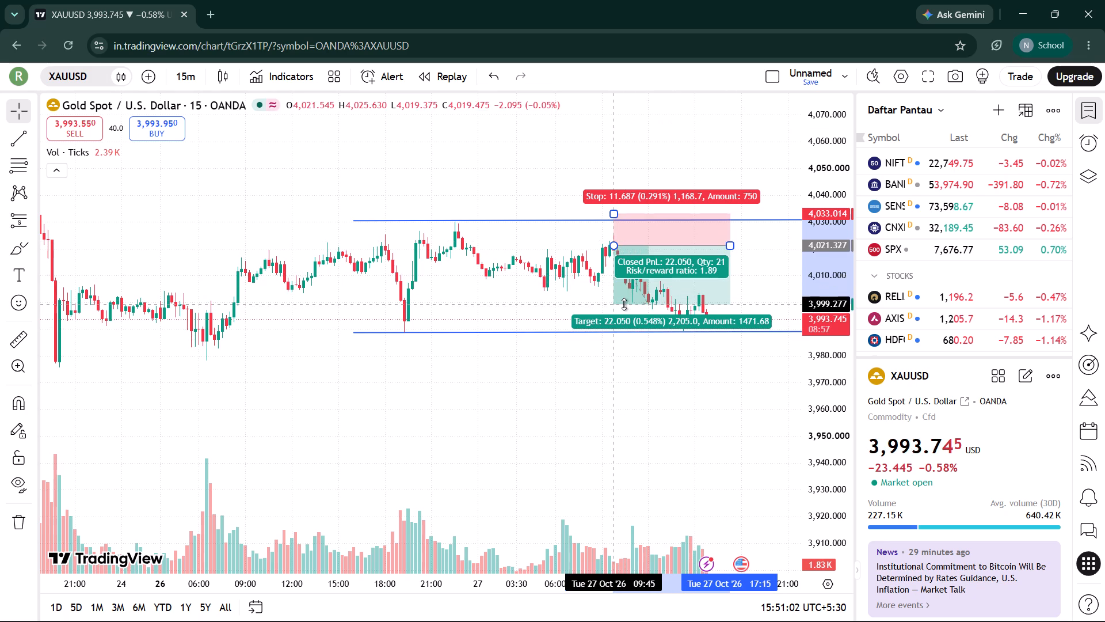
drag(624, 304, 624, 309)
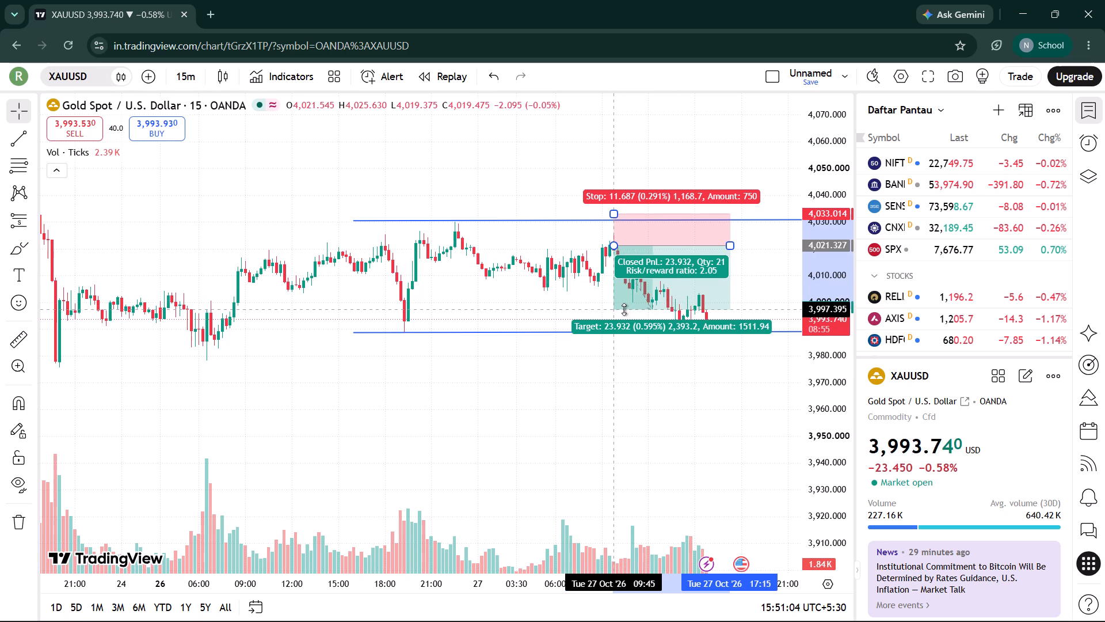
drag(624, 309, 626, 310)
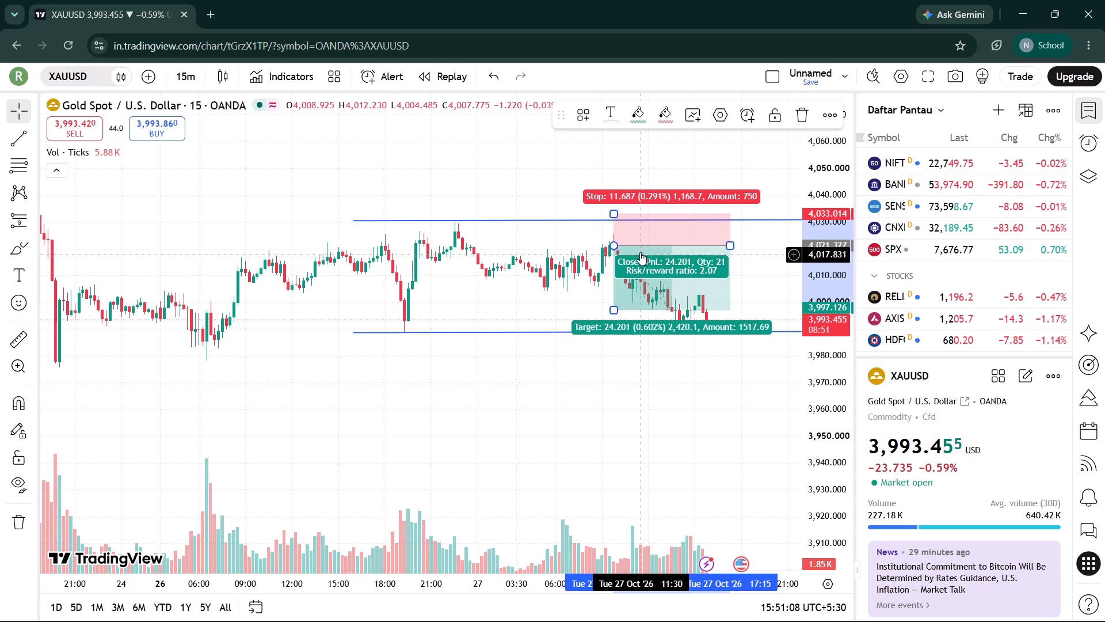
click(661, 230)
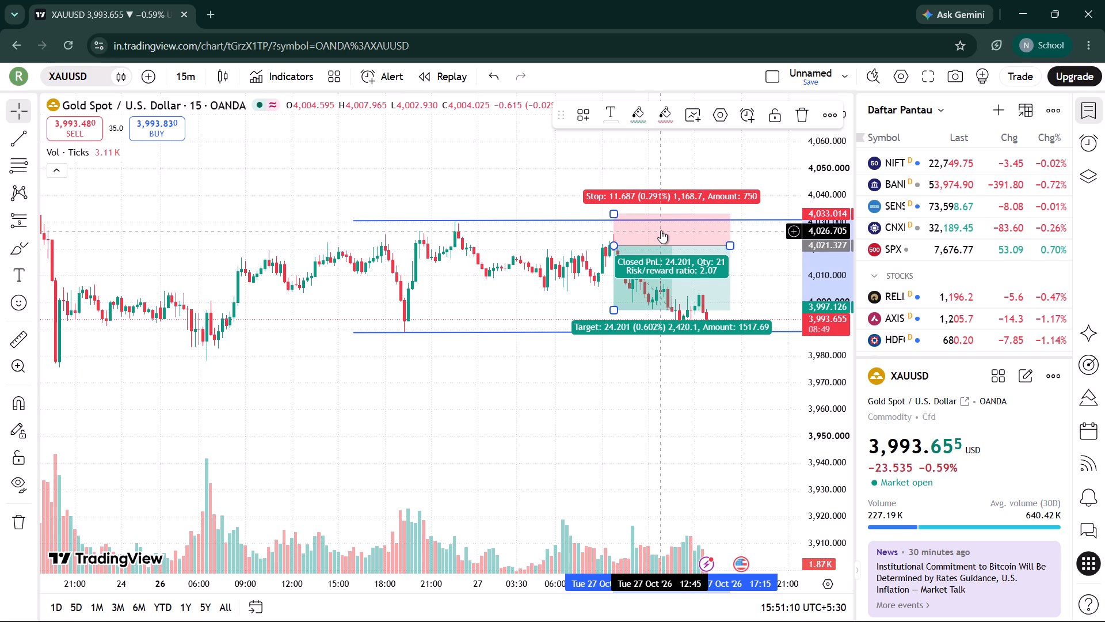
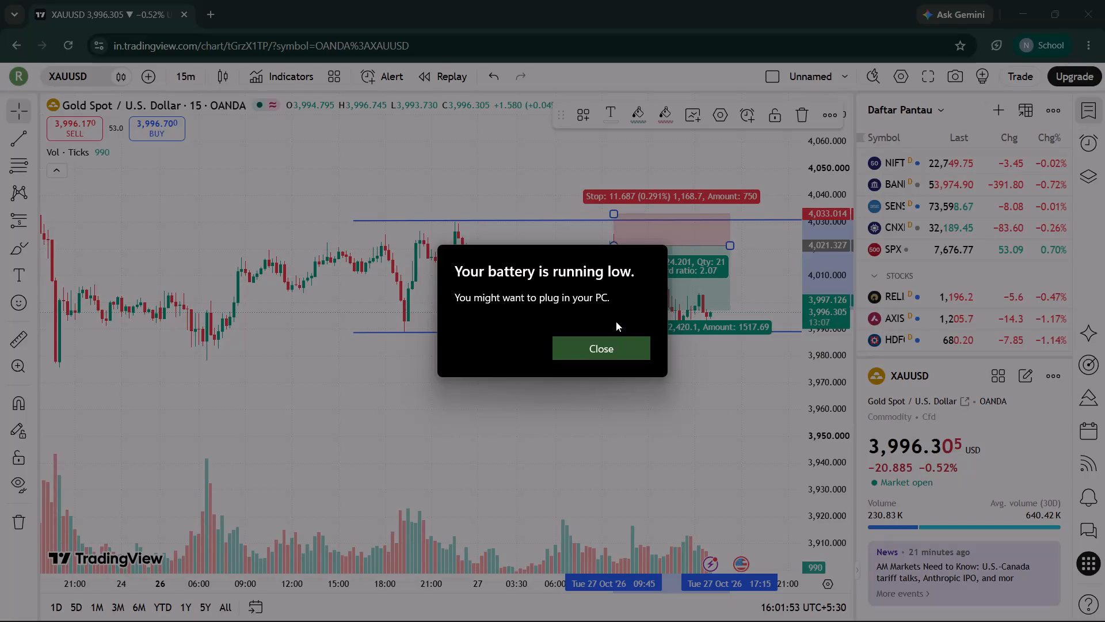
Dismiss the low-battery notification covering the chart.
click(615, 344)
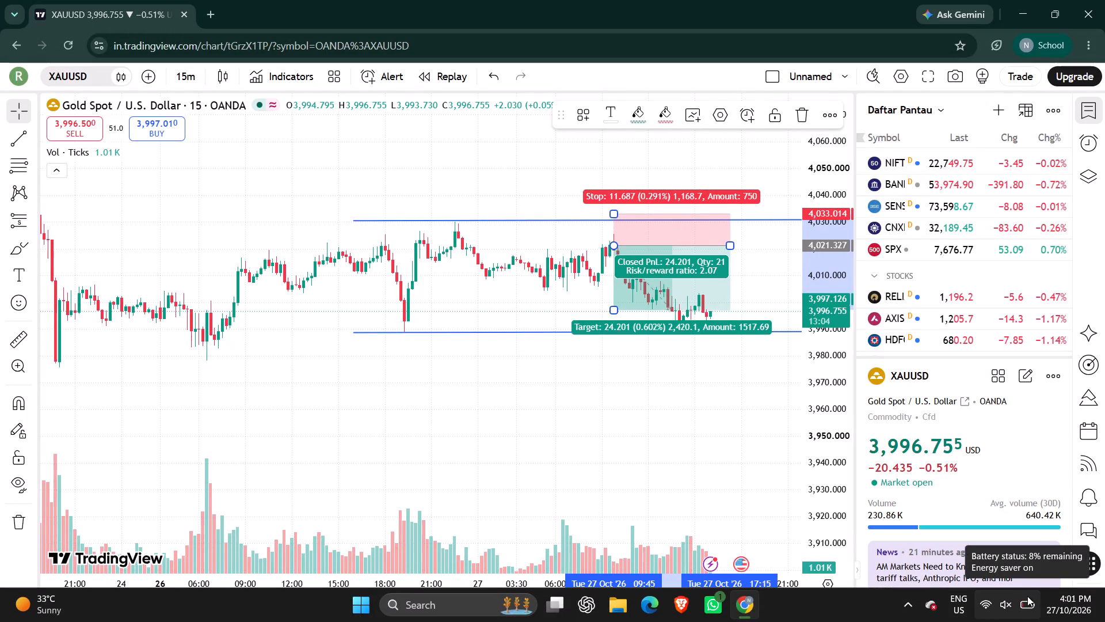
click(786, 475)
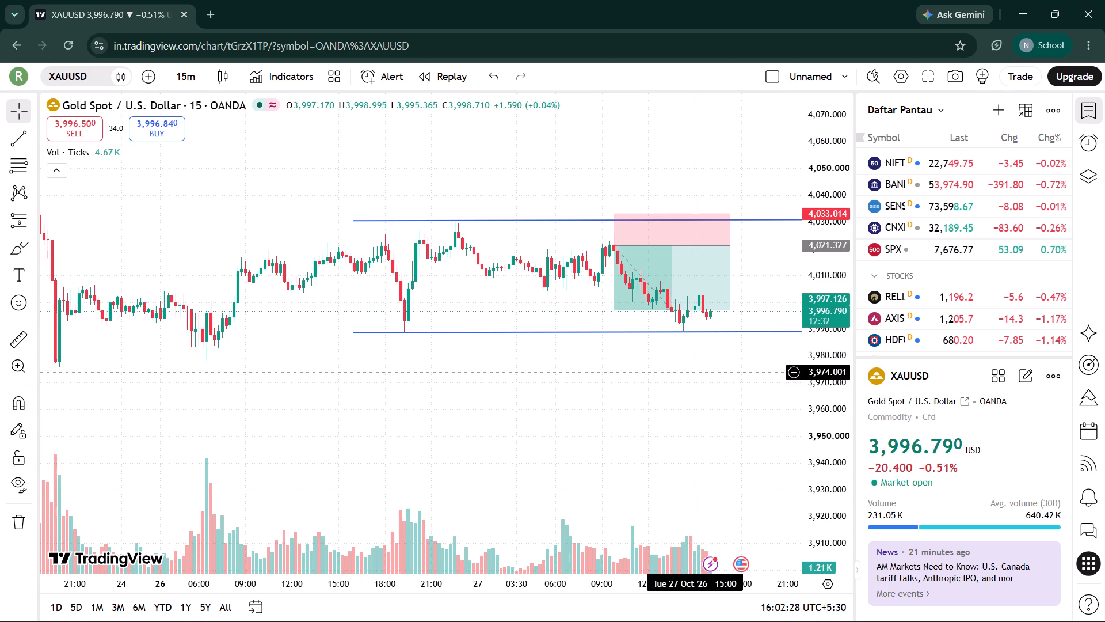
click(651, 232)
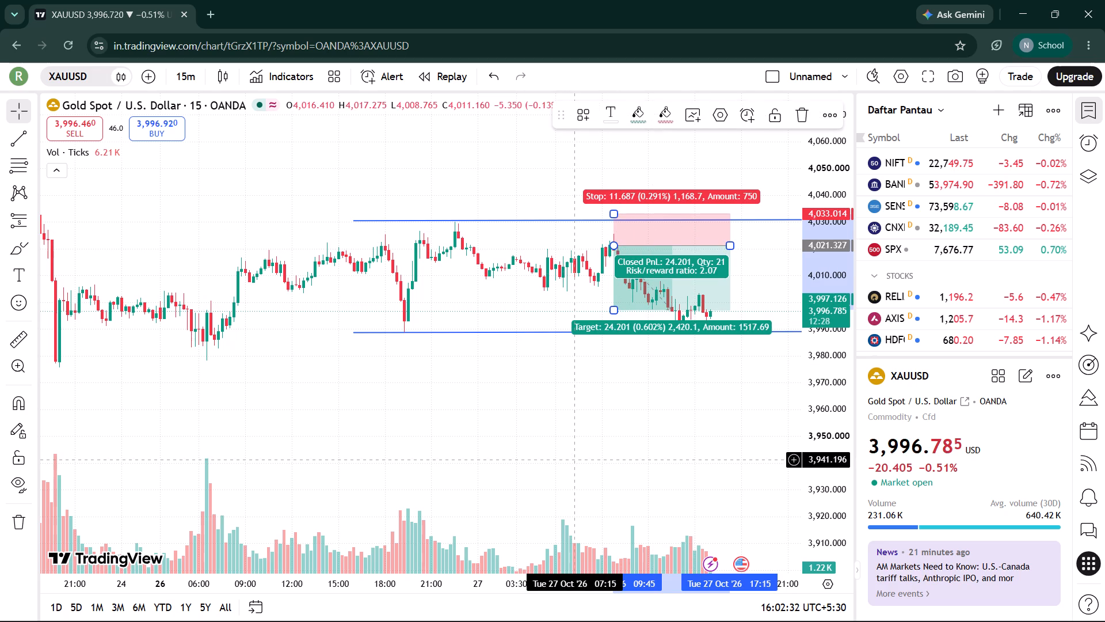
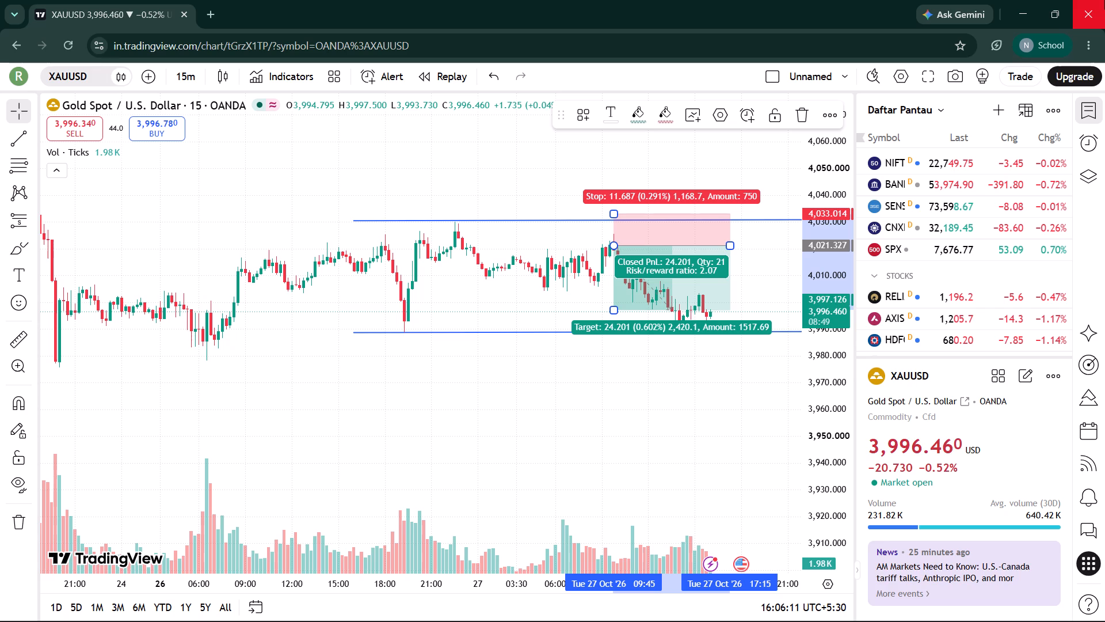
Close the browser window containing the gold chart.
click(1104, 0)
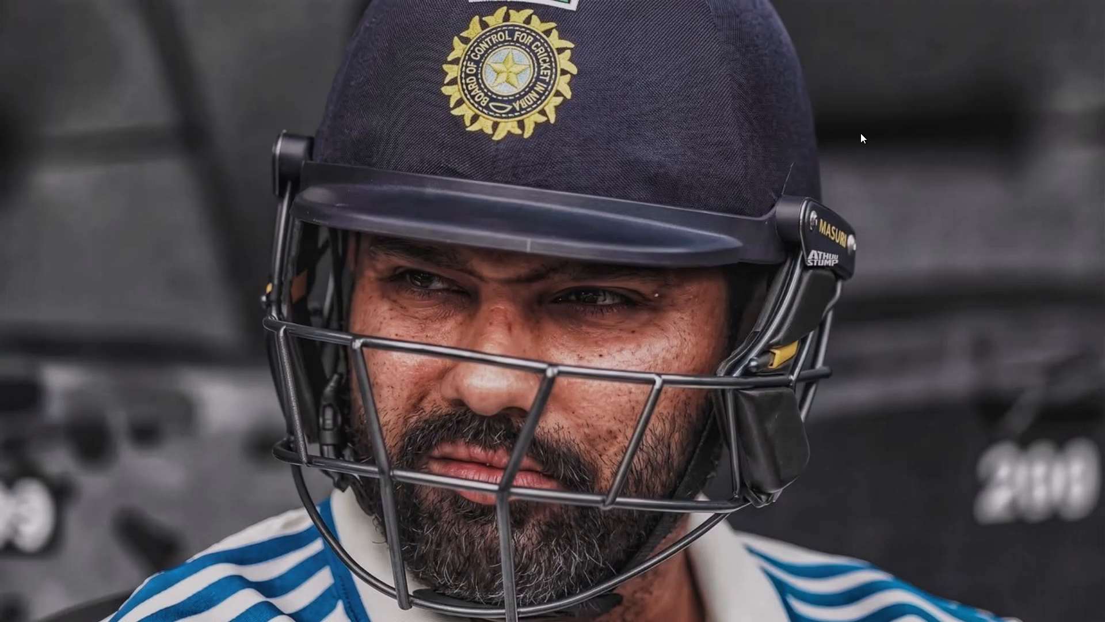